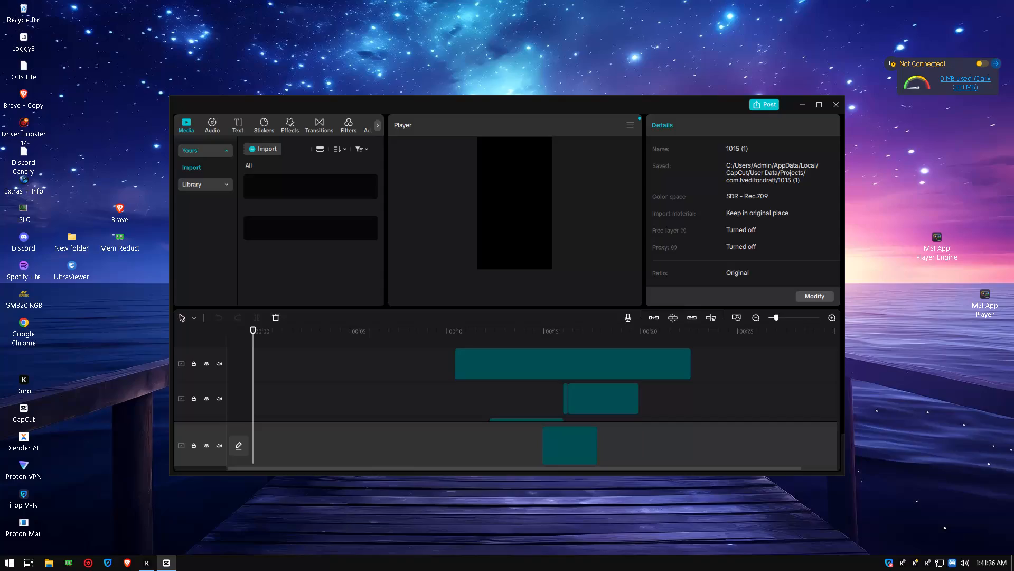
# Maximize the editor window.
pyautogui.click(816, 100)
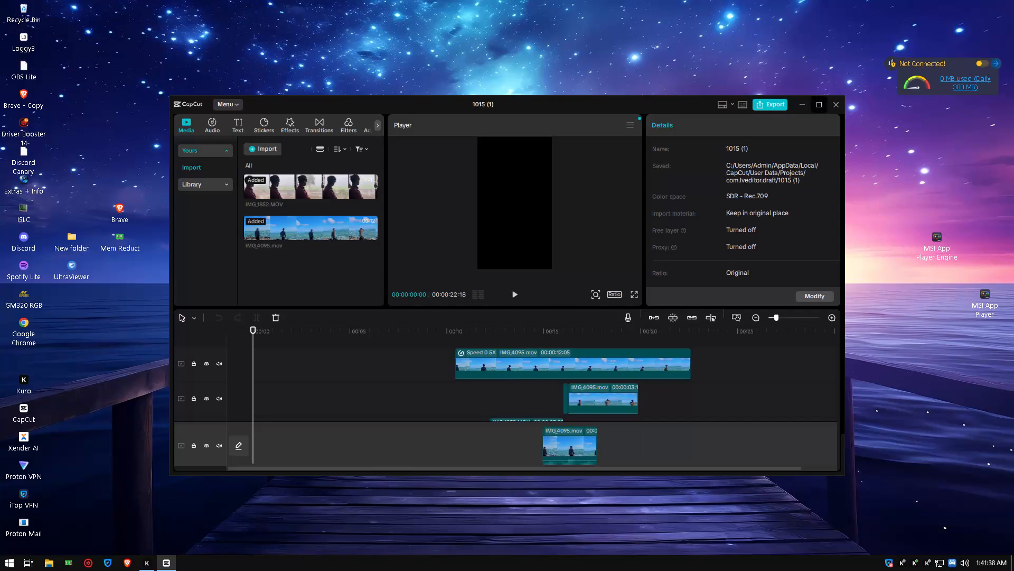
pyautogui.click(334, 386)
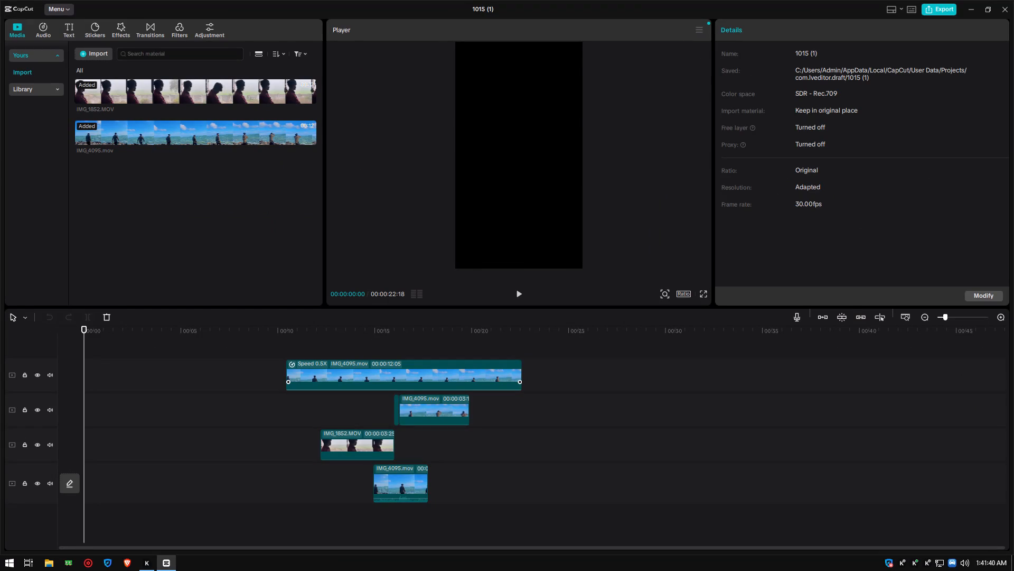
# Move the 0.5x-speed IMG_4095.mov clip on the top track to the very start of the timeline.
pyautogui.click(285, 370)
pyautogui.click(321, 371)
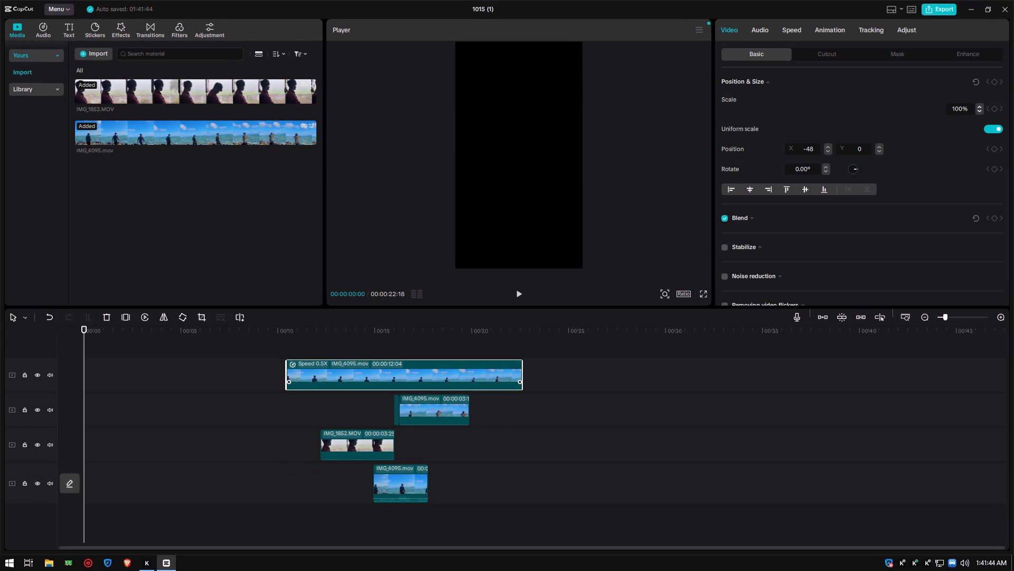
pyautogui.moveTo(393, 380); pyautogui.dragTo(190, 379)
# Shift the second track's longer IMG_4095.mov clip earlier to about 11 s and extend the short clip's start back to meet it.
pyautogui.moveTo(419, 403); pyautogui.dragTo(328, 399)
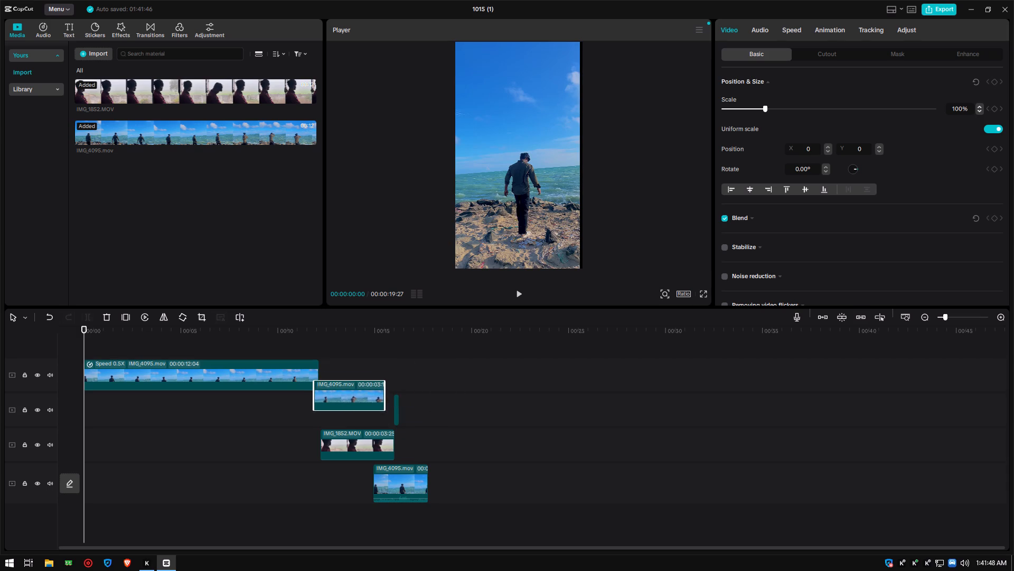
pyautogui.moveTo(328, 399); pyautogui.dragTo(326, 403)
pyautogui.click(396, 412)
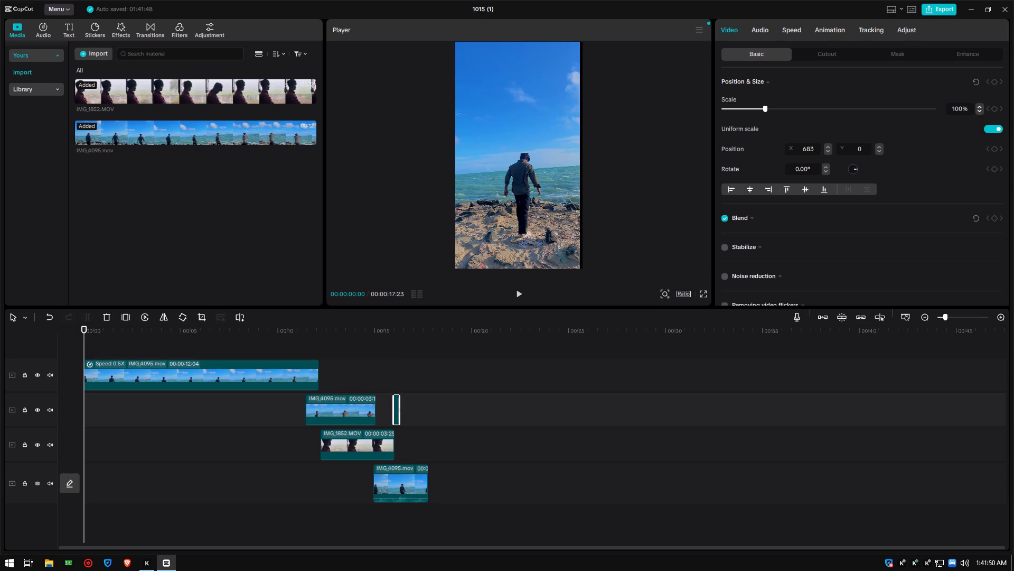
pyautogui.moveTo(396, 412); pyautogui.dragTo(245, 422)
# Move the main-track IMG_4095.mov clip and the IMG_1852.MOV clip onto the top track, starting at about 14.5 s and 18 s.
pyautogui.moveTo(344, 443); pyautogui.dragTo(267, 441)
pyautogui.moveTo(390, 495); pyautogui.dragTo(384, 382)
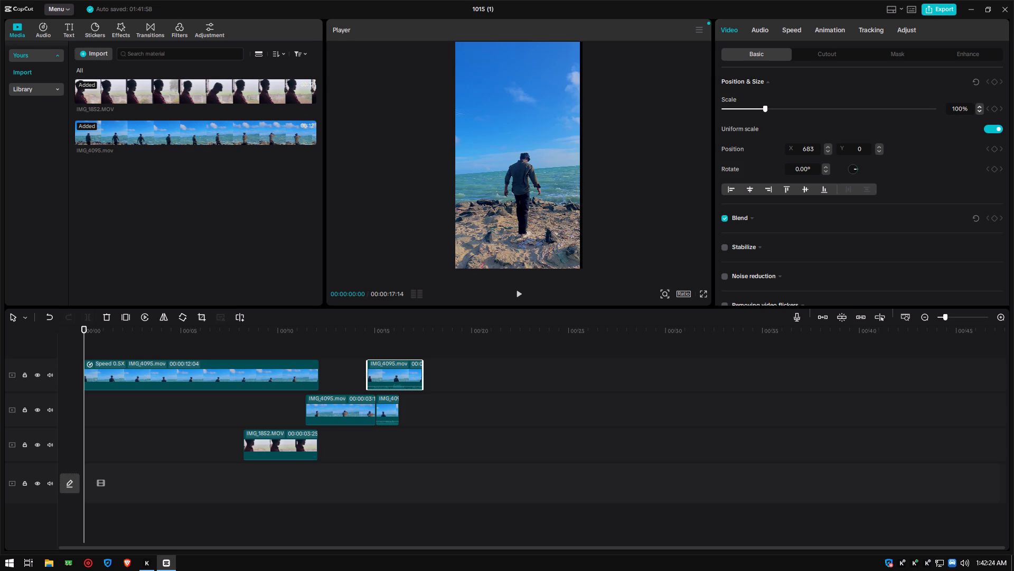
pyautogui.click(259, 444)
pyautogui.moveTo(264, 441); pyautogui.dragTo(504, 352)
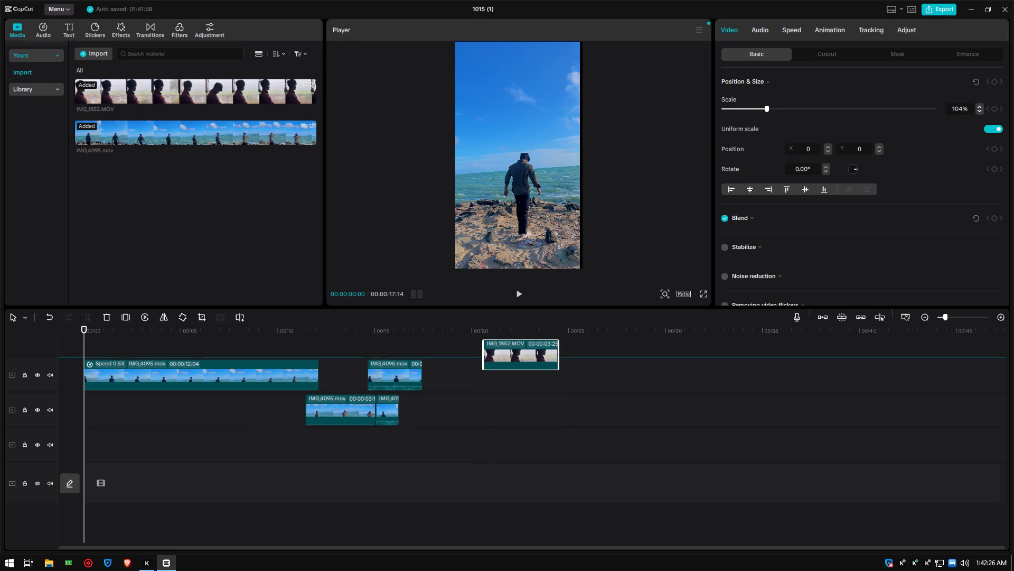
pyautogui.moveTo(504, 352); pyautogui.dragTo(456, 377)
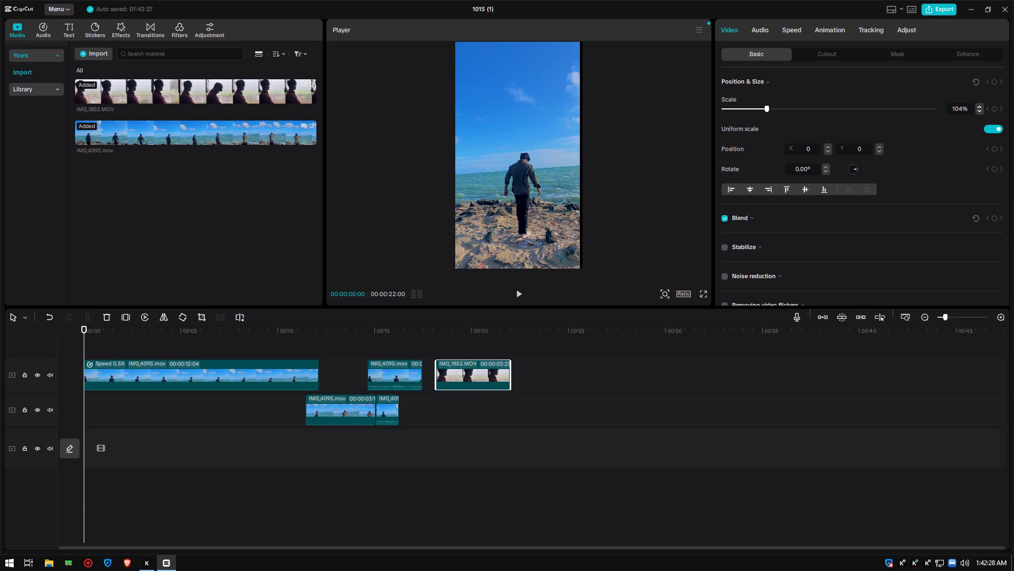
# Extend the end of the IMG_1852.MOV clip to a duration of 00:00:11:16.
pyautogui.moveTo(510, 380); pyautogui.dragTo(514, 372)
pyautogui.moveTo(512, 370); pyautogui.dragTo(808, 354)
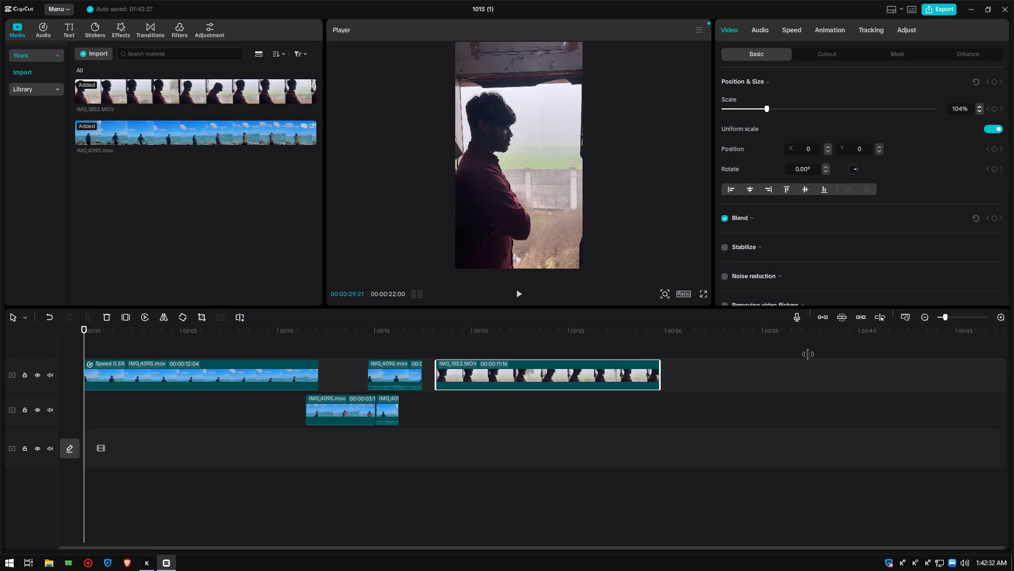
pyautogui.moveTo(808, 354); pyautogui.dragTo(840, 349)
# Enable Stabilize at the Recommended level and Noise reduction at the Weak degree for the IMG_1852.MOV clip.
pyautogui.click(571, 365)
pyautogui.click(571, 374)
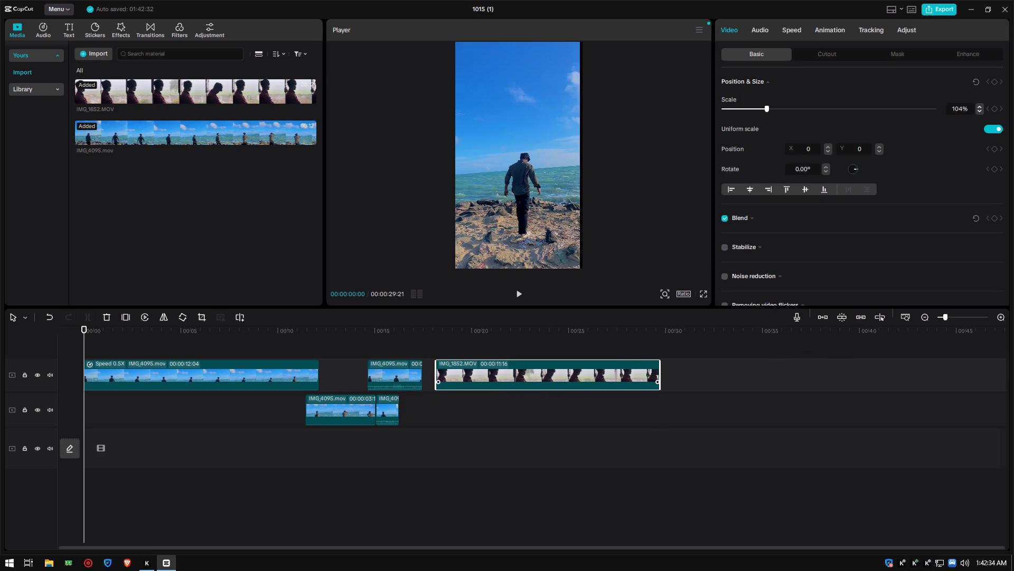
pyautogui.click(726, 249)
pyautogui.click(829, 274)
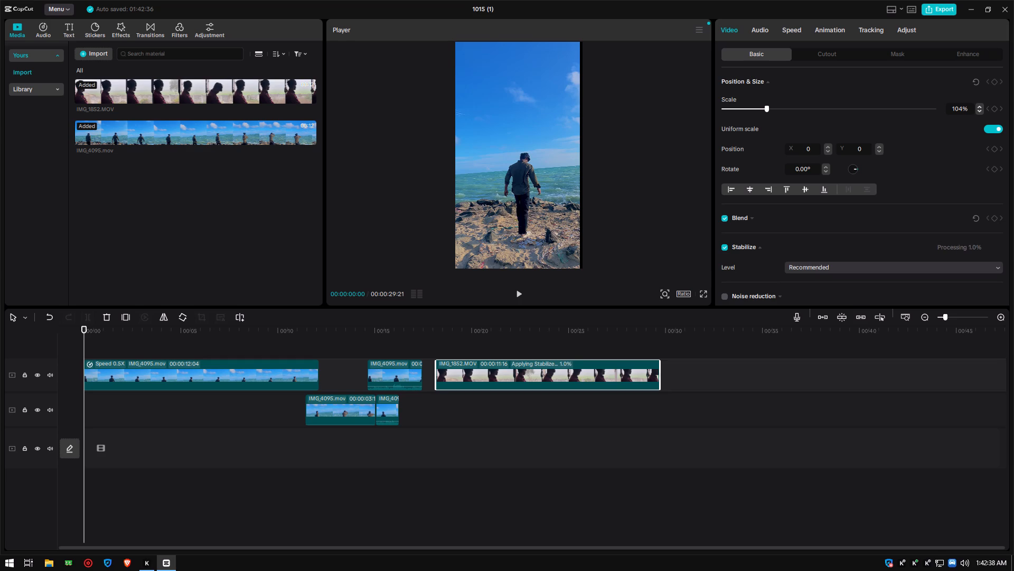
pyautogui.click(728, 298)
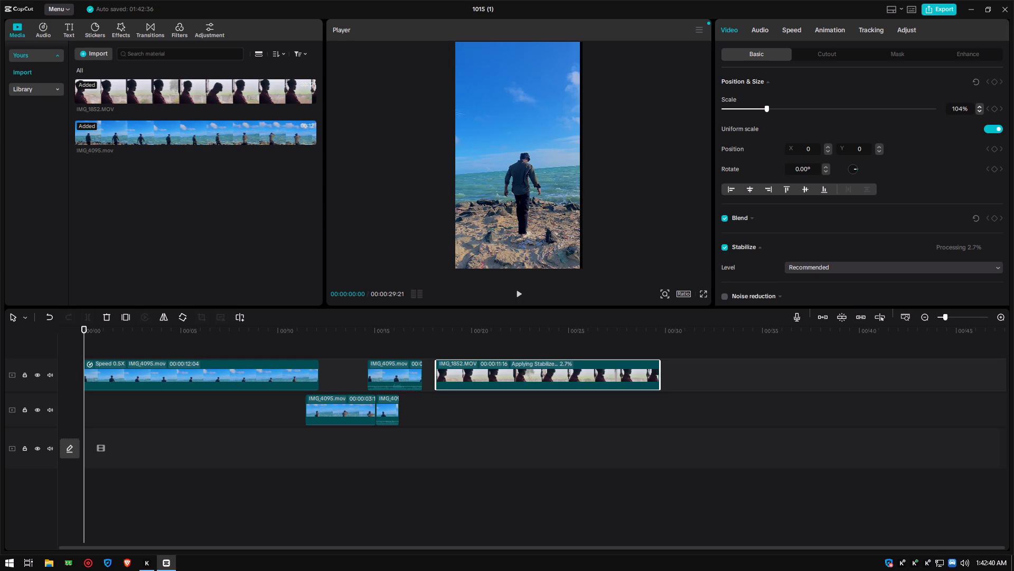
pyautogui.click(727, 297)
pyautogui.scroll(-3, 741, 274)
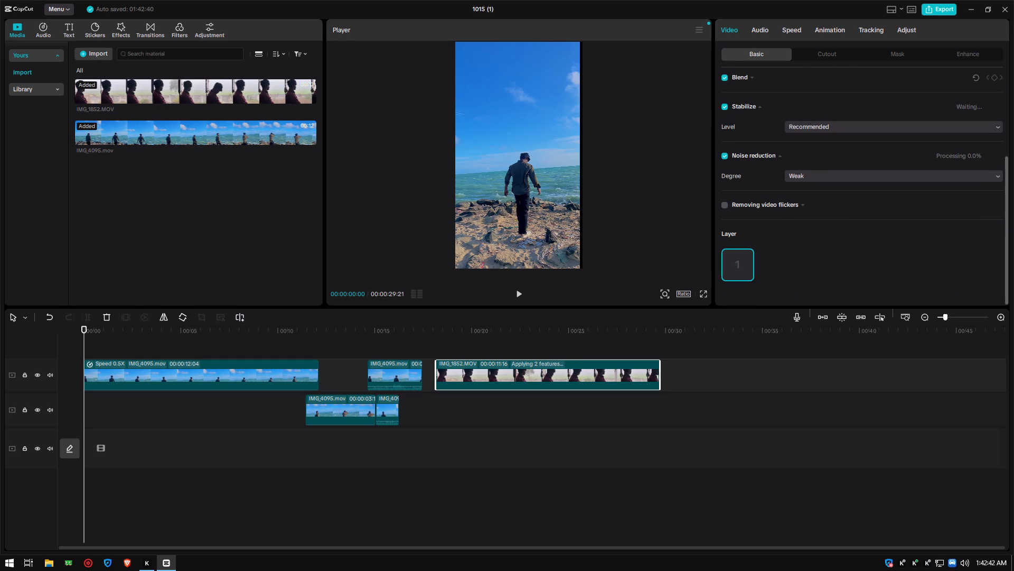
# Split the 0.5x-speed IMG_4095.mov clip near its start at frames 4, 7, 11 and 15.
pyautogui.moveTo(941, 314); pyautogui.dragTo(994, 305)
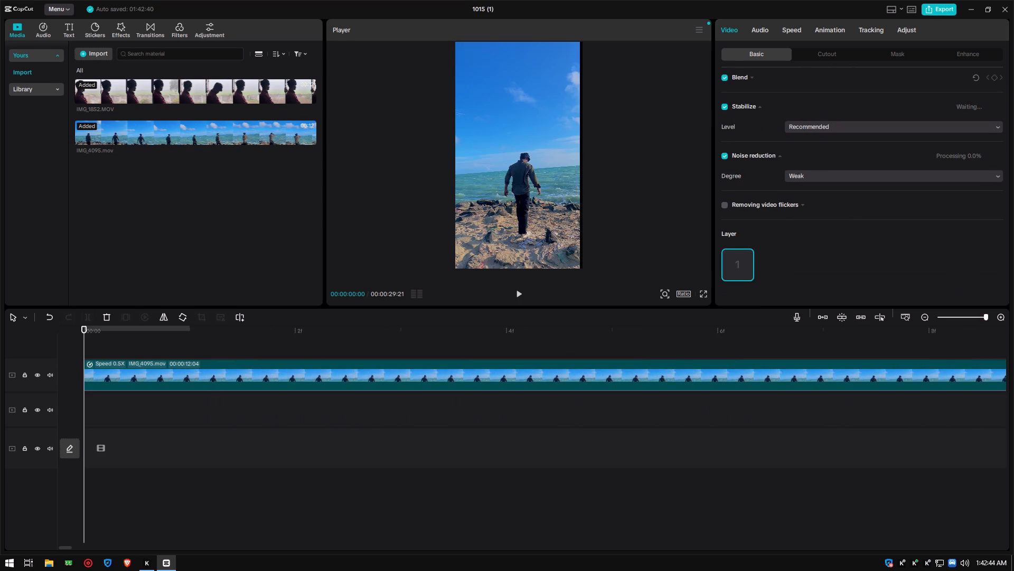
pyautogui.moveTo(994, 305); pyautogui.dragTo(970, 311)
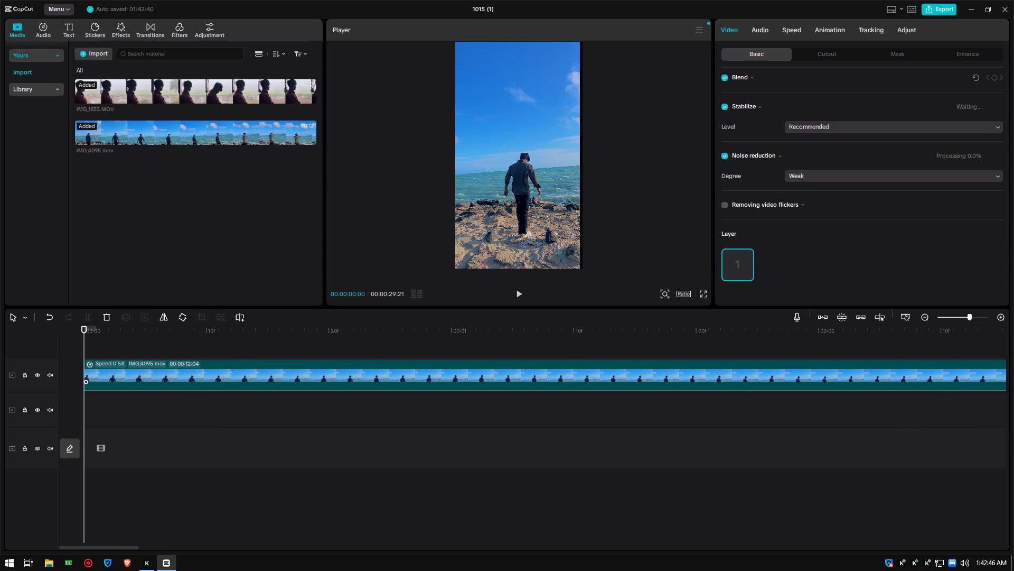
pyautogui.click(544, 387)
pyautogui.moveTo(549, 377); pyautogui.dragTo(543, 375)
pyautogui.moveTo(84, 329); pyautogui.dragTo(85, 329)
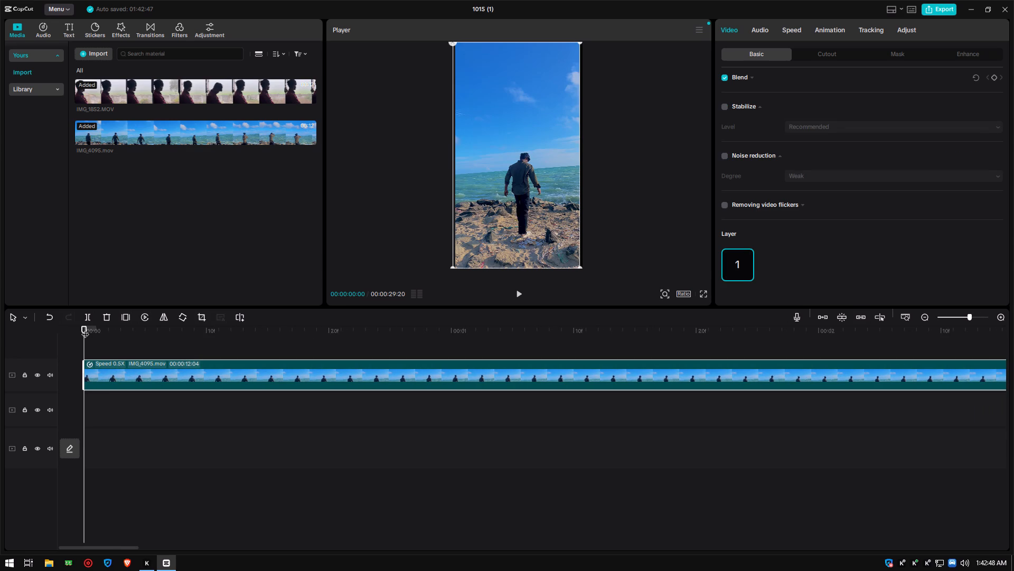
pyautogui.moveTo(85, 329); pyautogui.dragTo(133, 338)
pyautogui.click(88, 315)
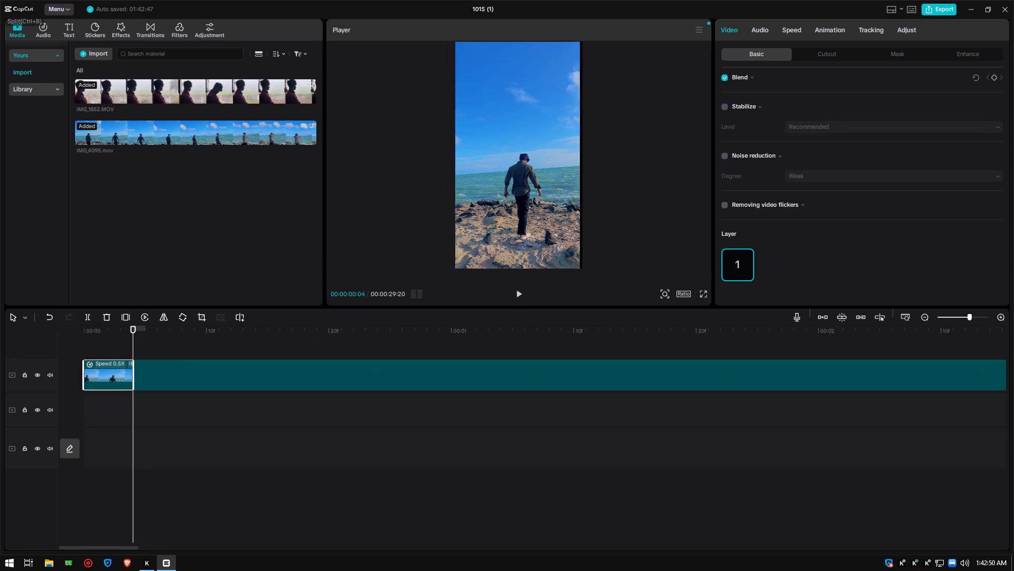
pyautogui.moveTo(131, 328); pyautogui.dragTo(172, 335)
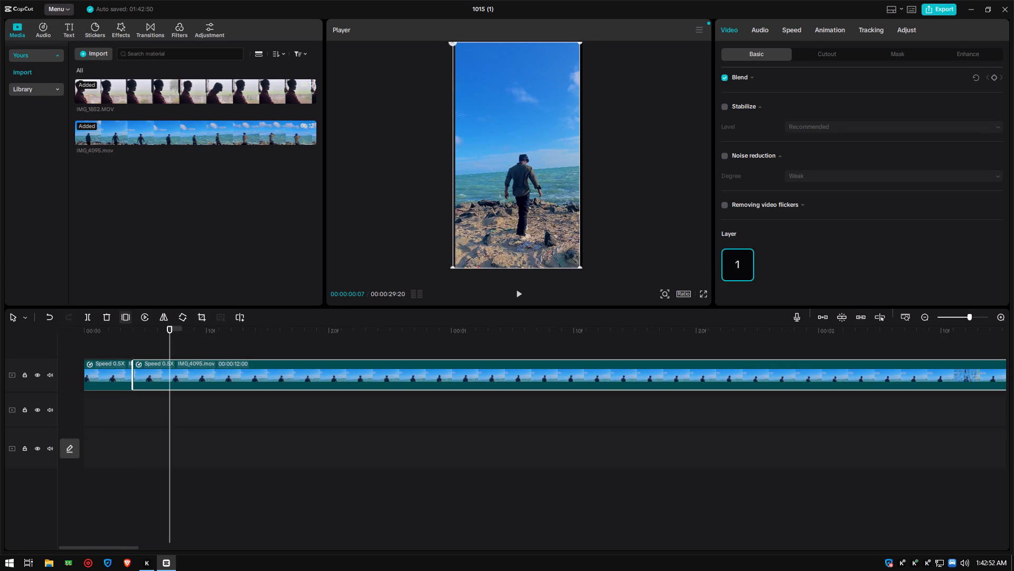
pyautogui.click(86, 318)
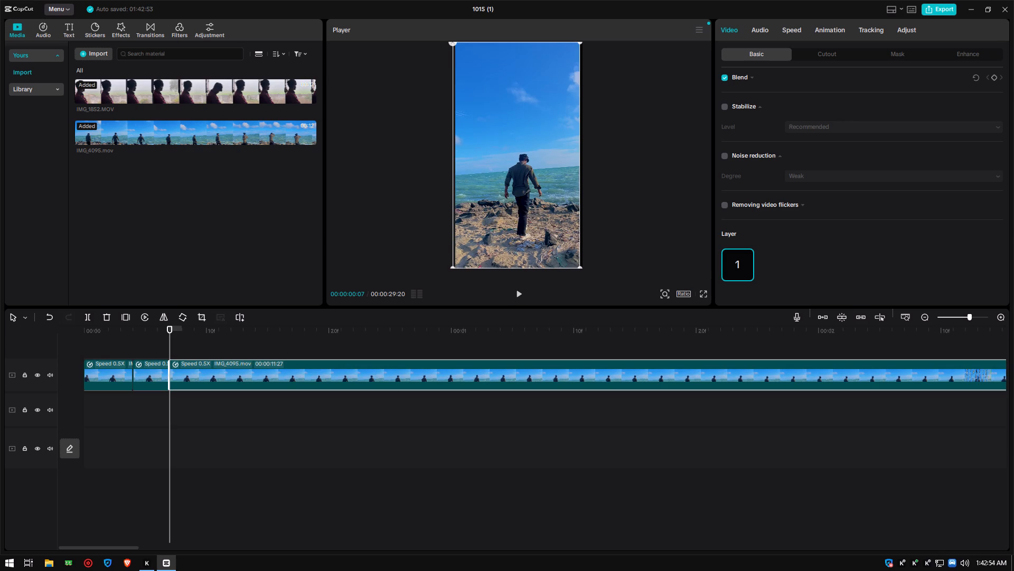
pyautogui.moveTo(172, 326); pyautogui.dragTo(214, 325)
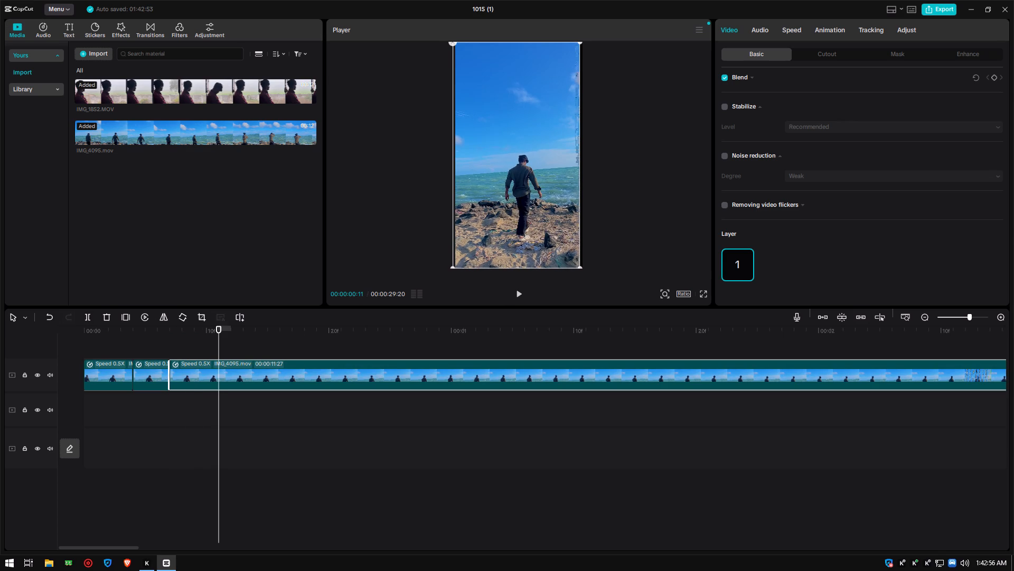
pyautogui.click(92, 319)
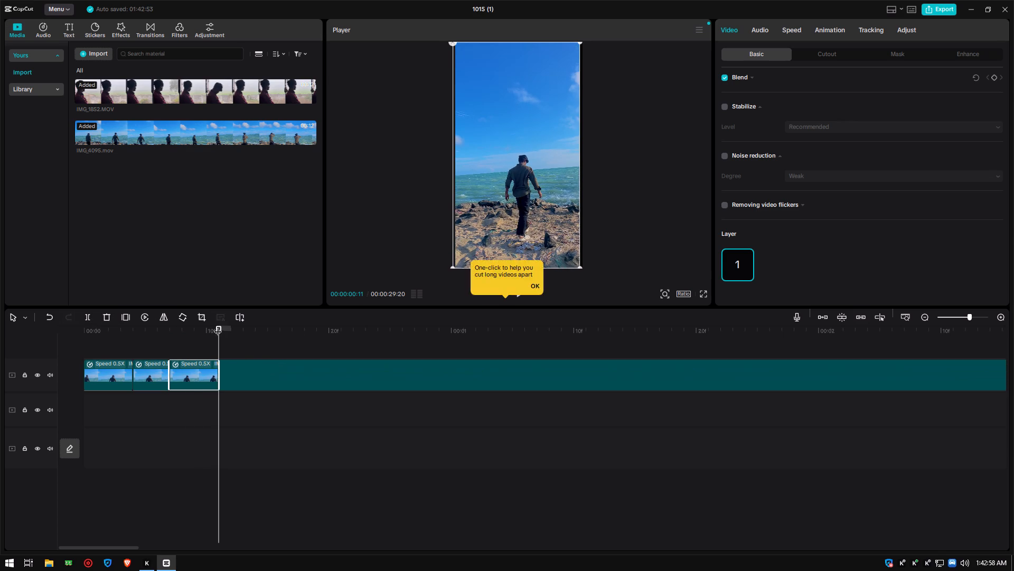
pyautogui.moveTo(219, 327); pyautogui.dragTo(262, 336)
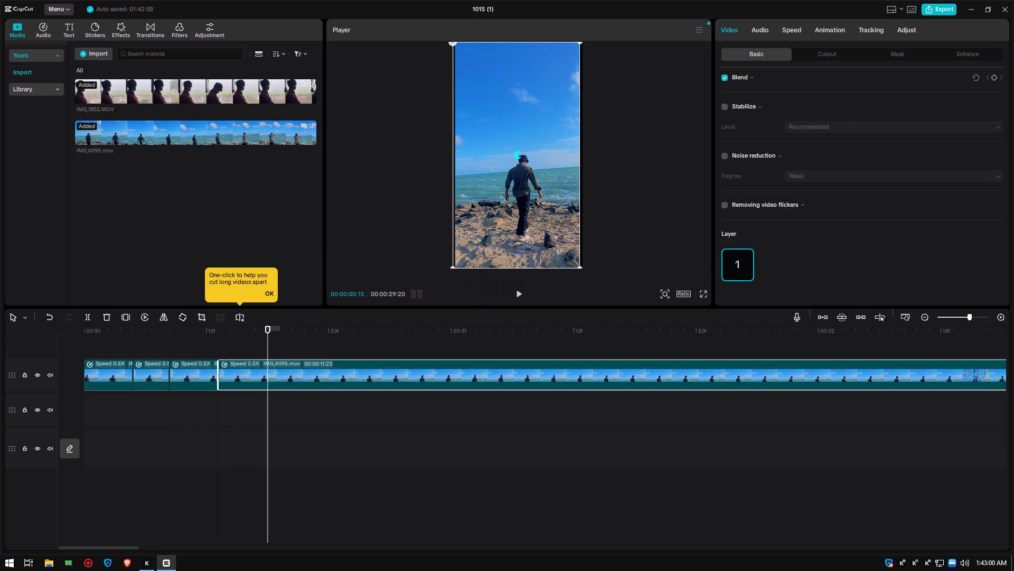
pyautogui.click(90, 320)
# Try to split the remaining IMG_4095.mov clip at frame 17, and move the playhead to frame 19.
pyautogui.moveTo(267, 329); pyautogui.dragTo(271, 329)
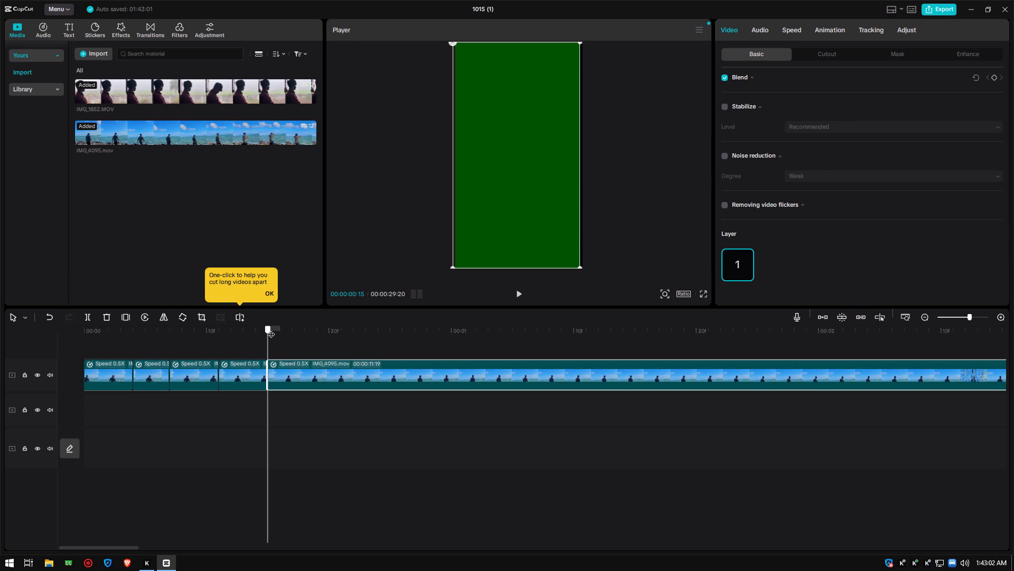
pyautogui.moveTo(271, 329); pyautogui.dragTo(287, 332)
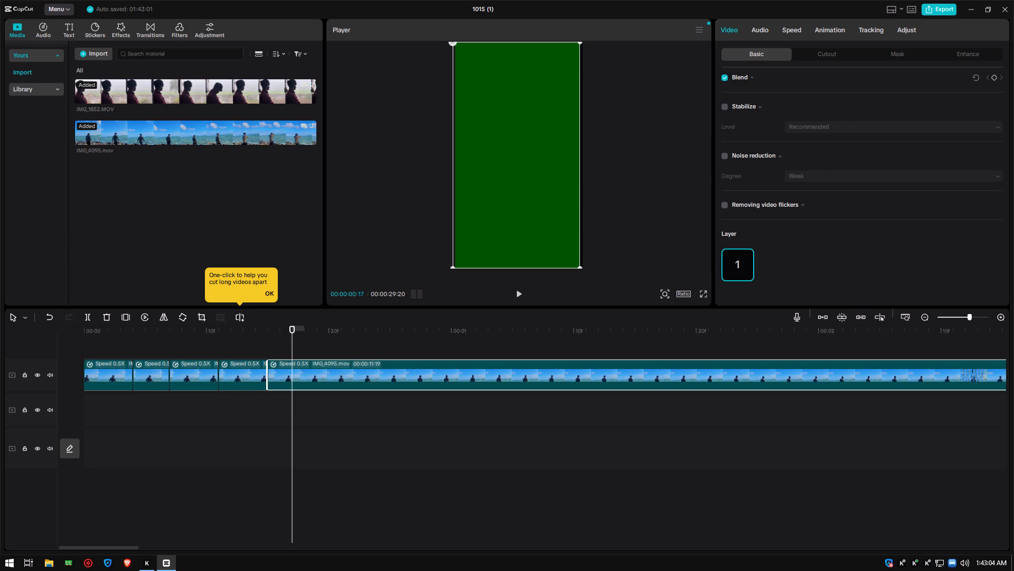
pyautogui.click(93, 316)
pyautogui.click(86, 312)
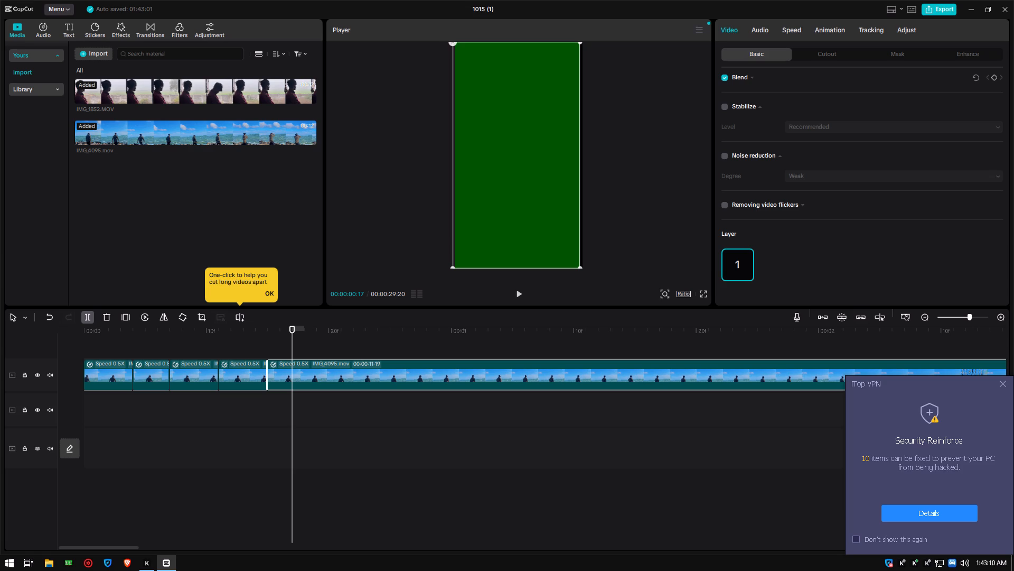
pyautogui.moveTo(289, 327); pyautogui.dragTo(315, 331)
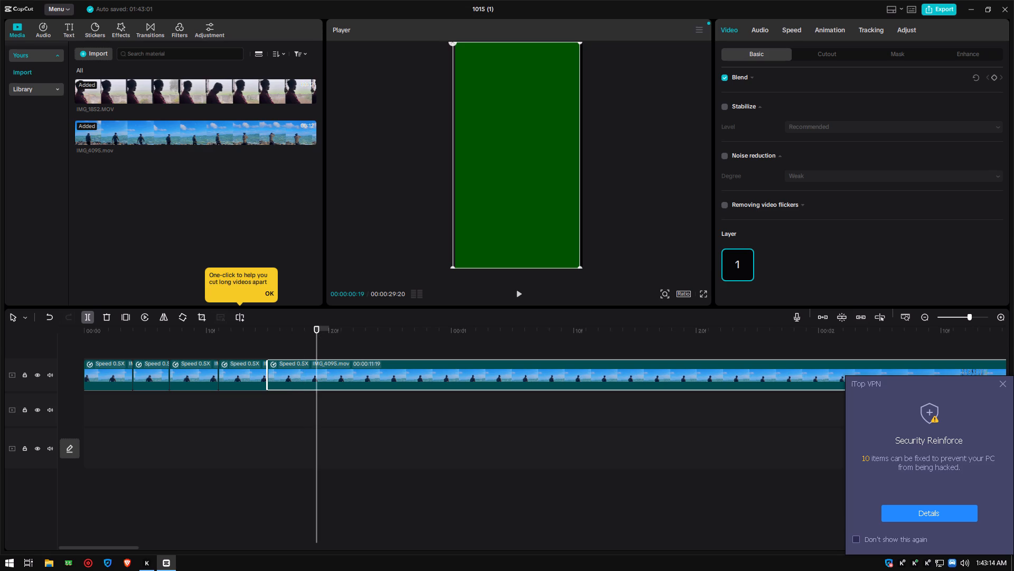
# In the iTop VPN pop-up, select Don't show this again, open its details and choose to log in with Google.
pyautogui.click(857, 540)
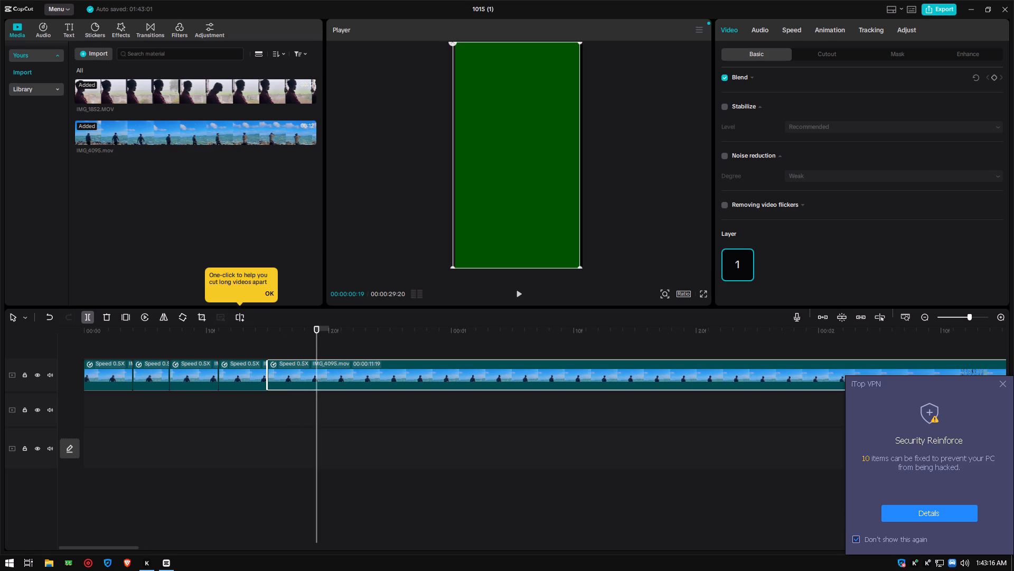
pyautogui.click(909, 518)
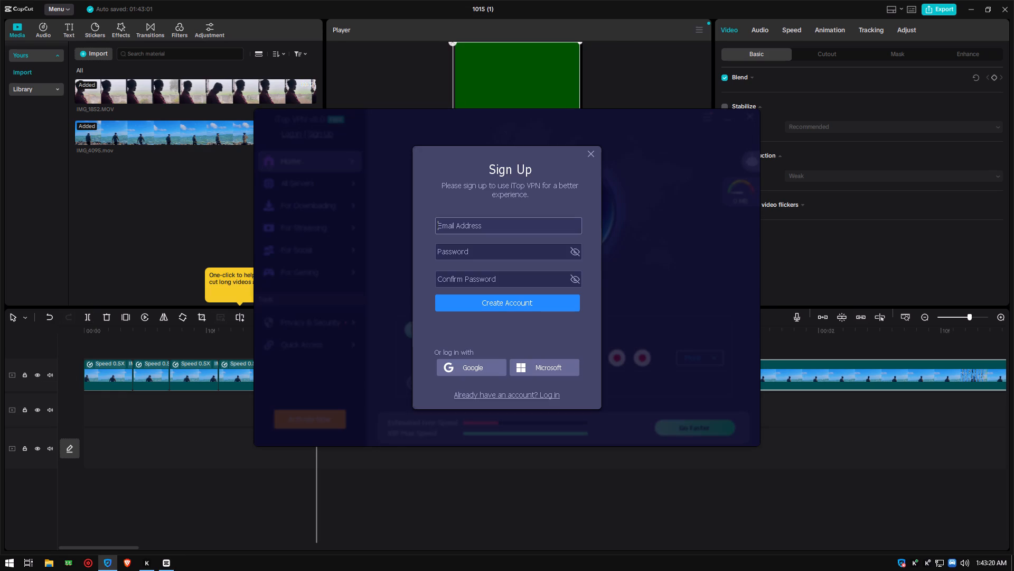
pyautogui.click(487, 370)
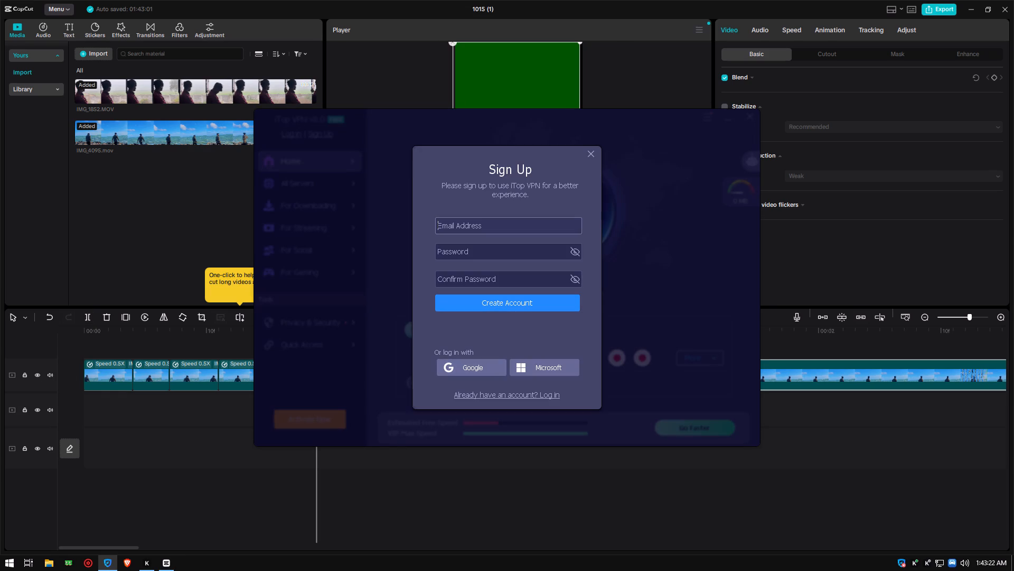
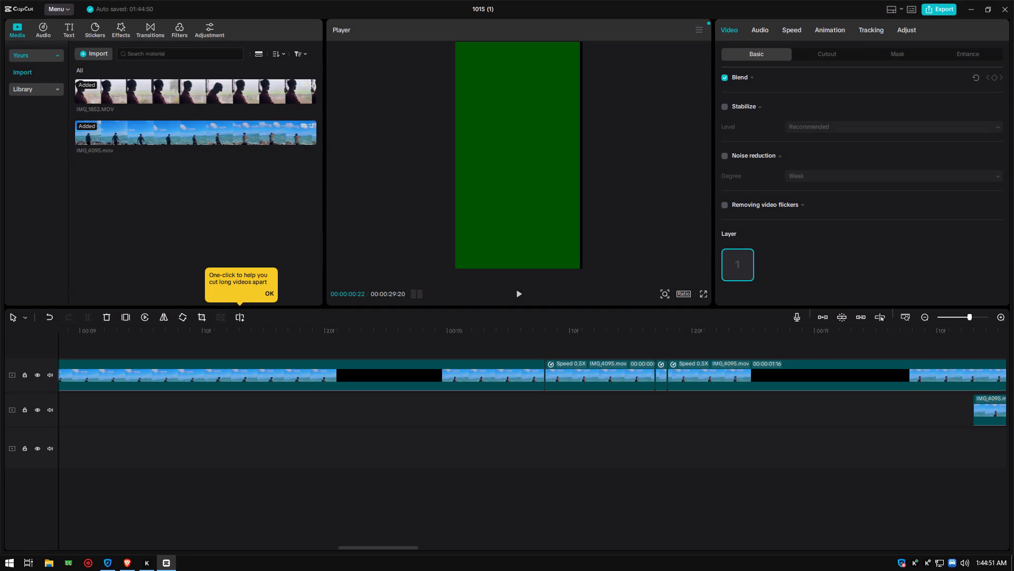
# Browse the audio library and the video effects library.
pyautogui.click(48, 24)
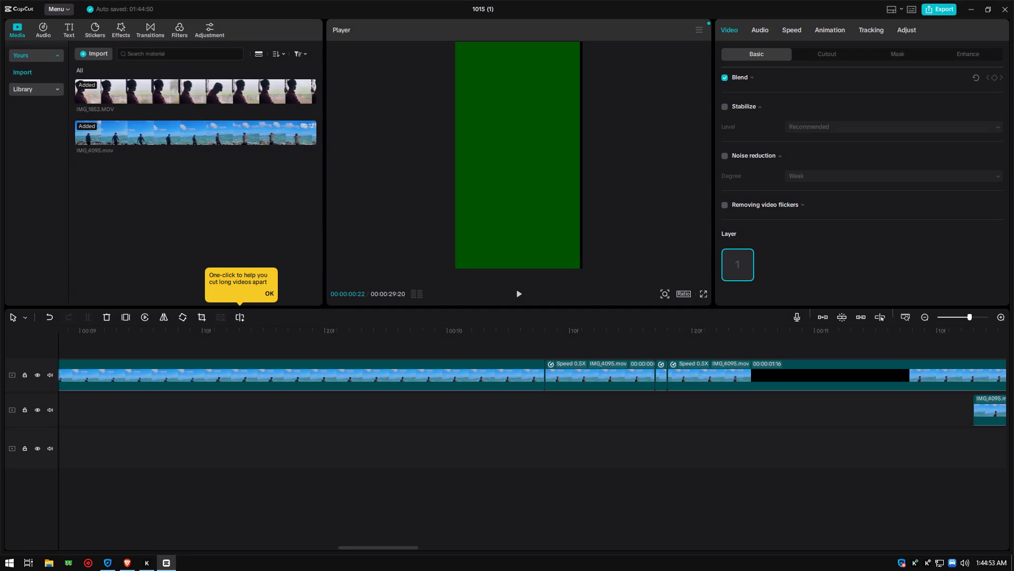
pyautogui.click(48, 24)
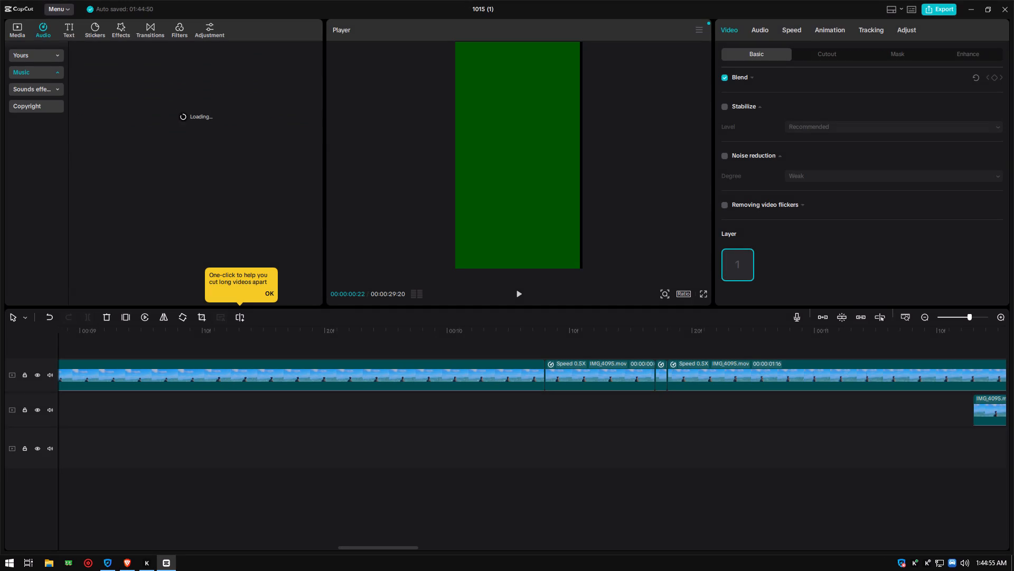
pyautogui.click(125, 29)
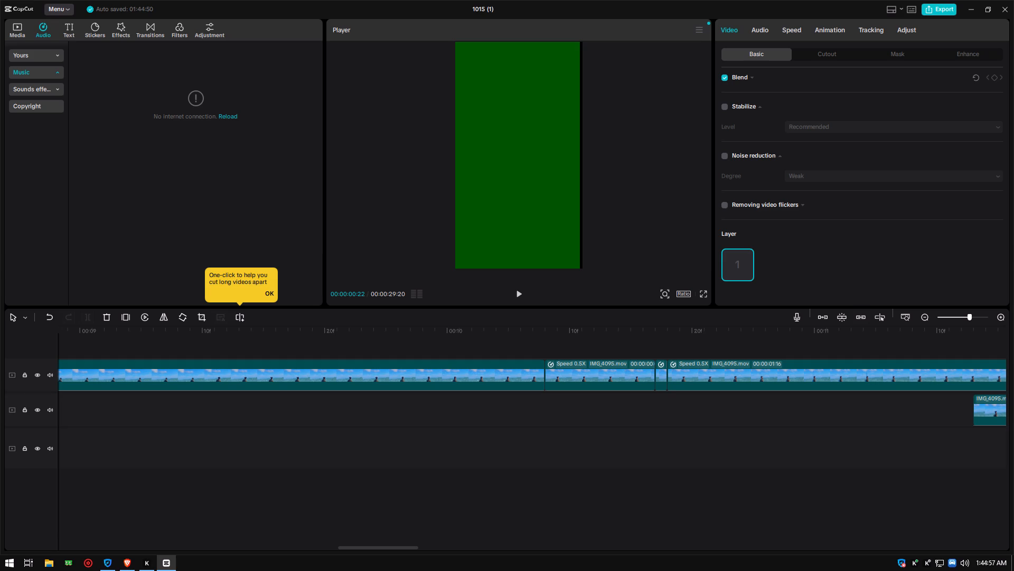
pyautogui.click(125, 29)
# Trim the end of the long 0.5x IMG_4095.mov clip back to about 00:00:10:05 and adjust the start of the segment after it.
pyautogui.click(415, 376)
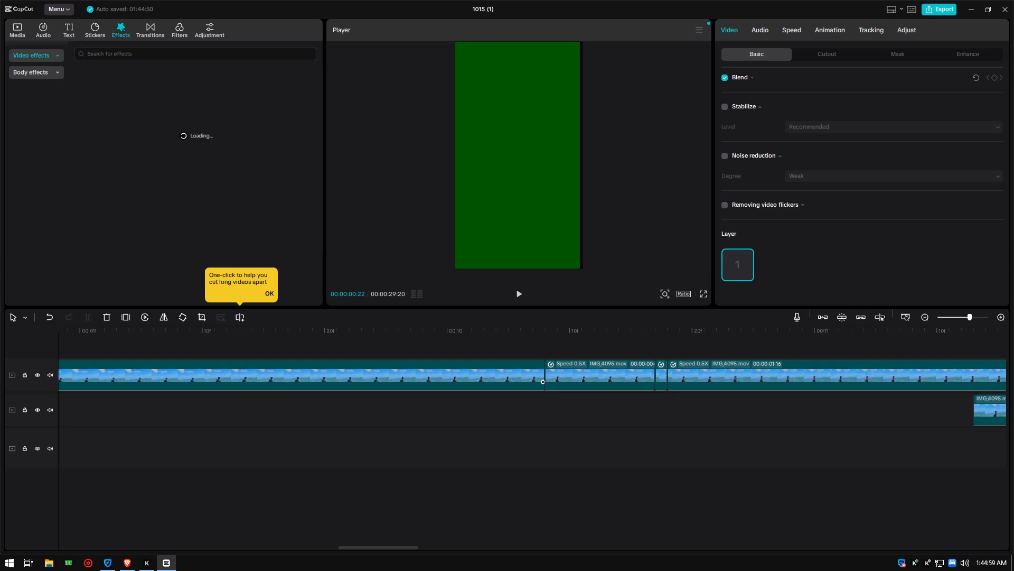
pyautogui.click(416, 375)
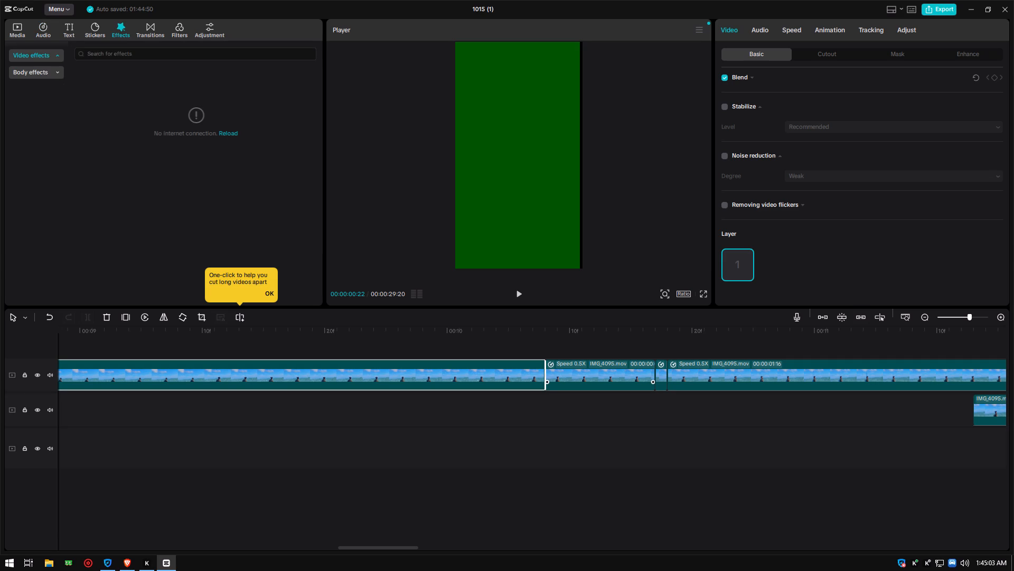
pyautogui.moveTo(544, 369); pyautogui.dragTo(509, 374)
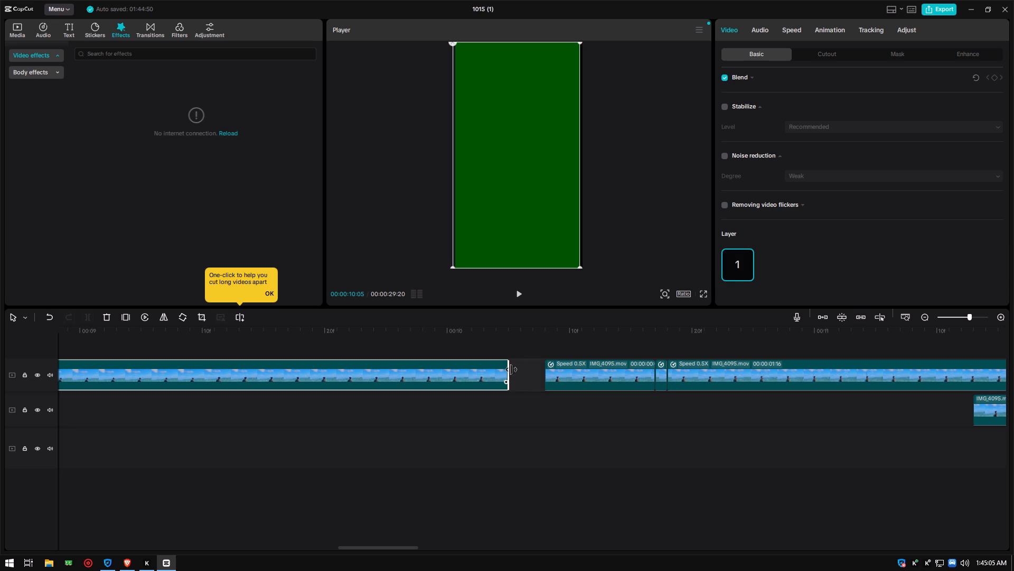
pyautogui.moveTo(547, 372); pyautogui.dragTo(501, 373)
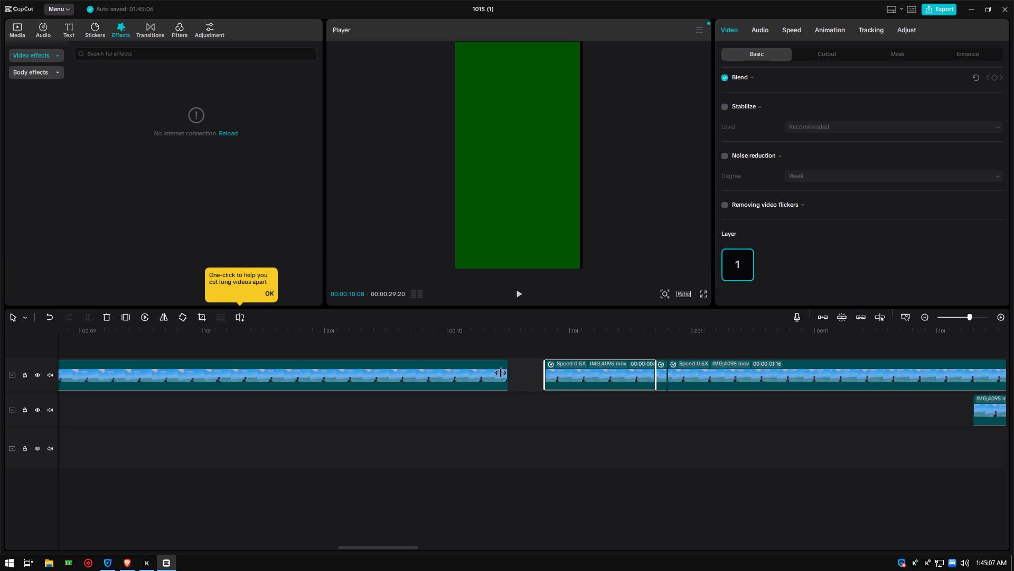
pyautogui.moveTo(501, 373); pyautogui.dragTo(499, 373)
# Move the 11-frame 0.5x IMG_4095.mov segment from the top track to an earlier point on the bottom track.
pyautogui.moveTo(536, 369); pyautogui.dragTo(182, 391)
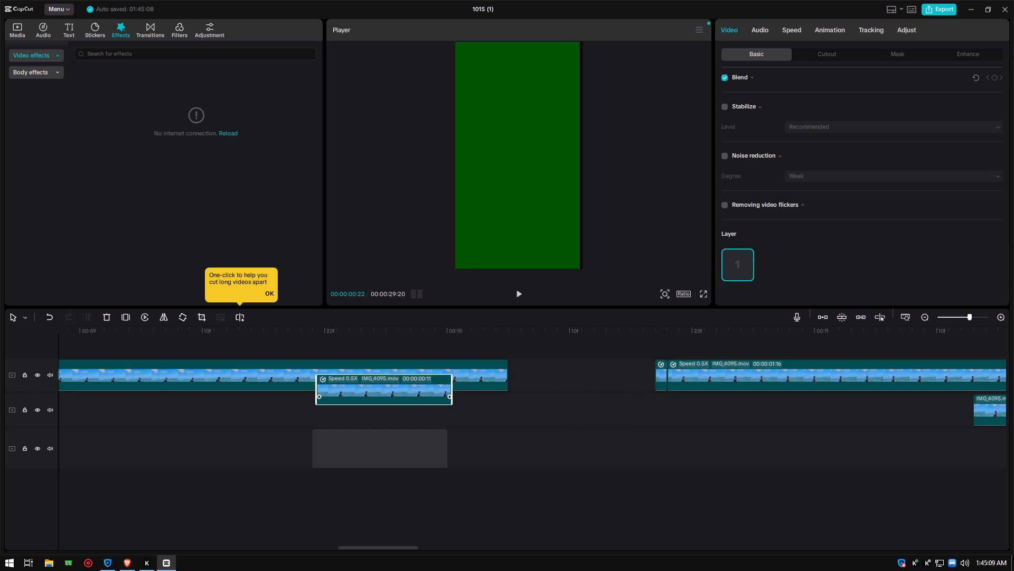
pyautogui.moveTo(182, 391); pyautogui.dragTo(0, 403)
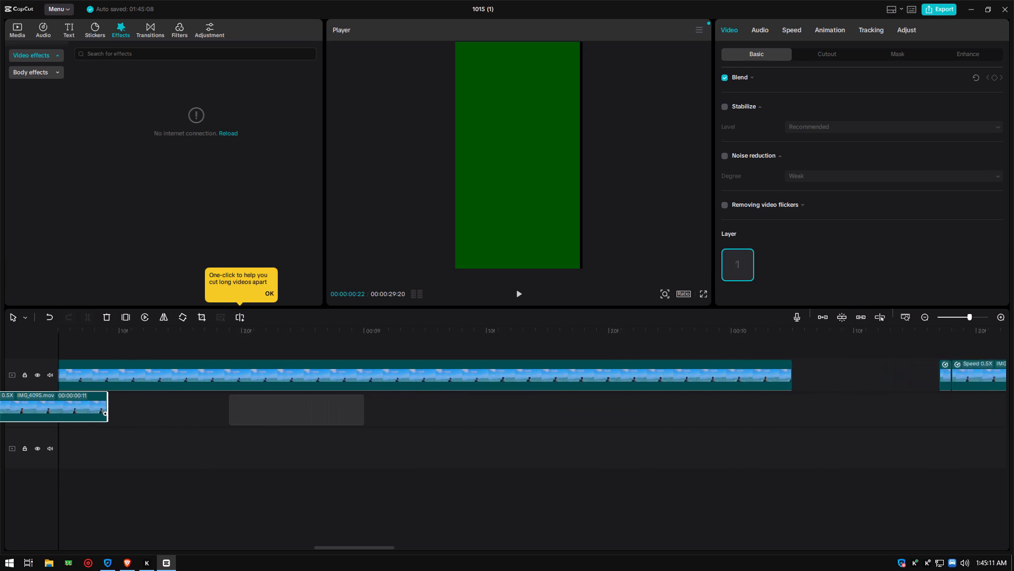
pyautogui.moveTo(0, 403); pyautogui.dragTo(211, 432)
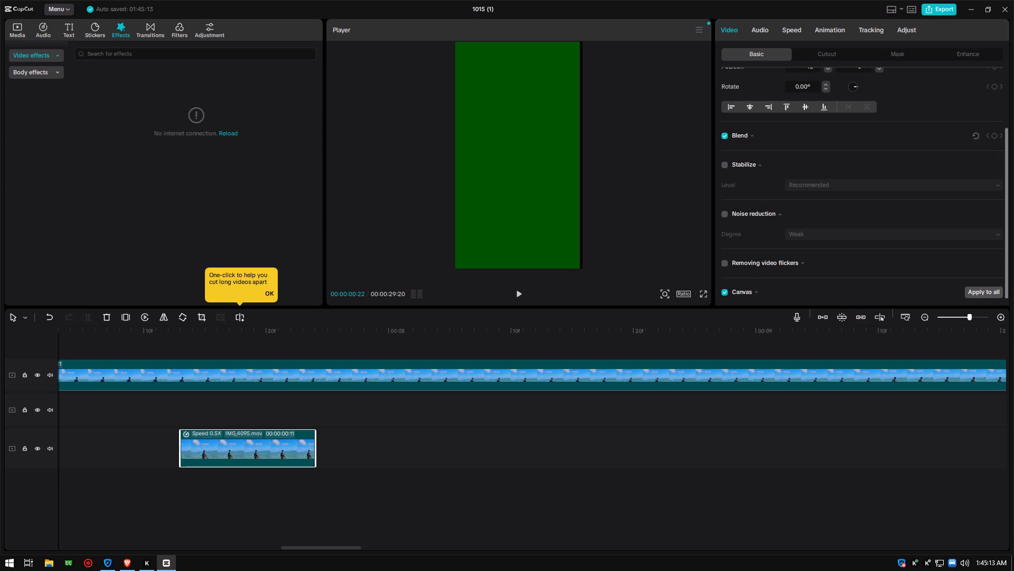
# Move the first long 0.5x IMG_4095.mov clip to the start of the middle track and the second one to the bottom track.
pyautogui.moveTo(968, 318); pyautogui.dragTo(951, 325)
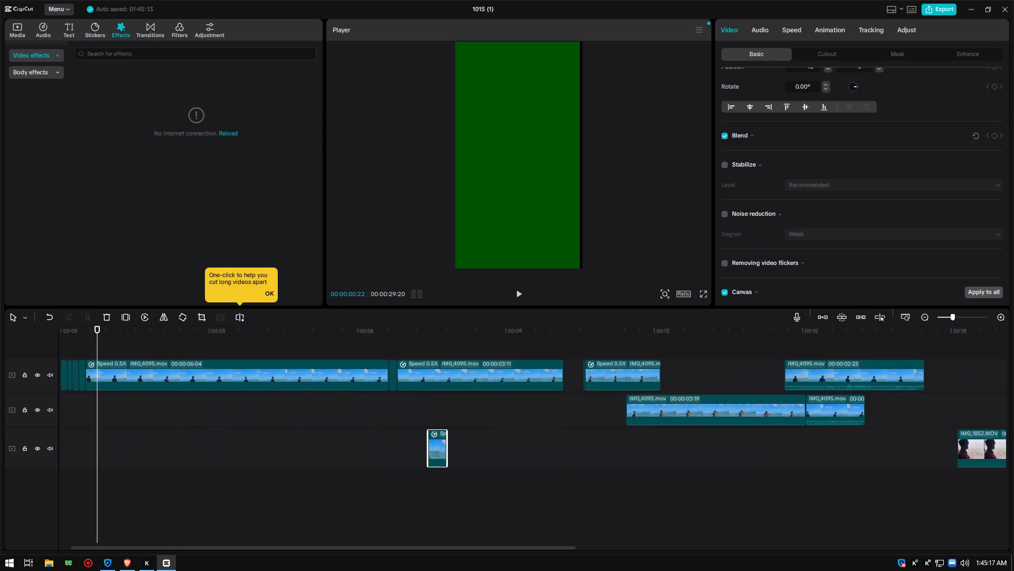
pyautogui.moveTo(951, 325); pyautogui.dragTo(938, 319)
pyautogui.moveTo(105, 382); pyautogui.dragTo(109, 381)
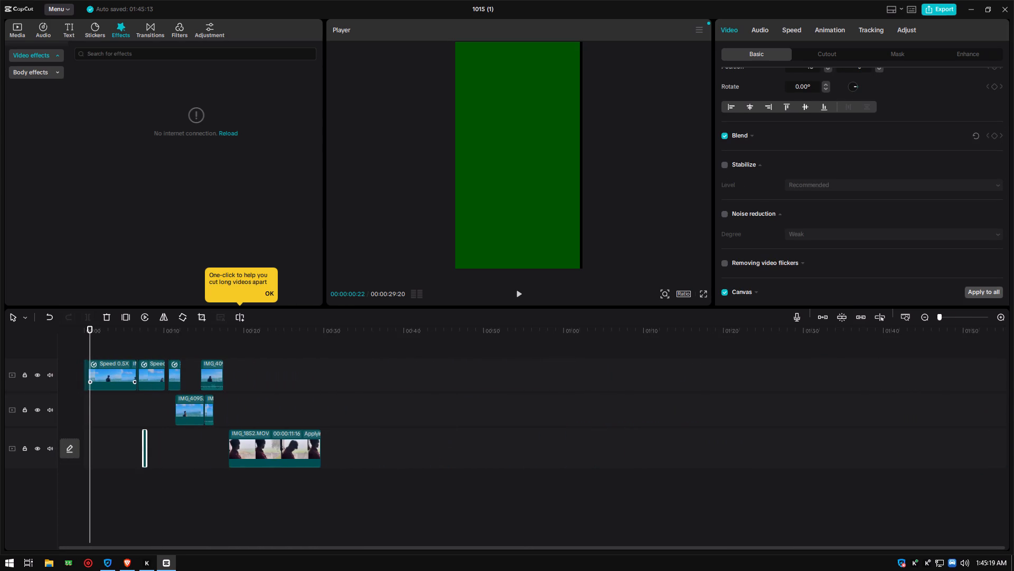
pyautogui.moveTo(109, 381); pyautogui.dragTo(98, 404)
pyautogui.moveTo(147, 379); pyautogui.dragTo(148, 401)
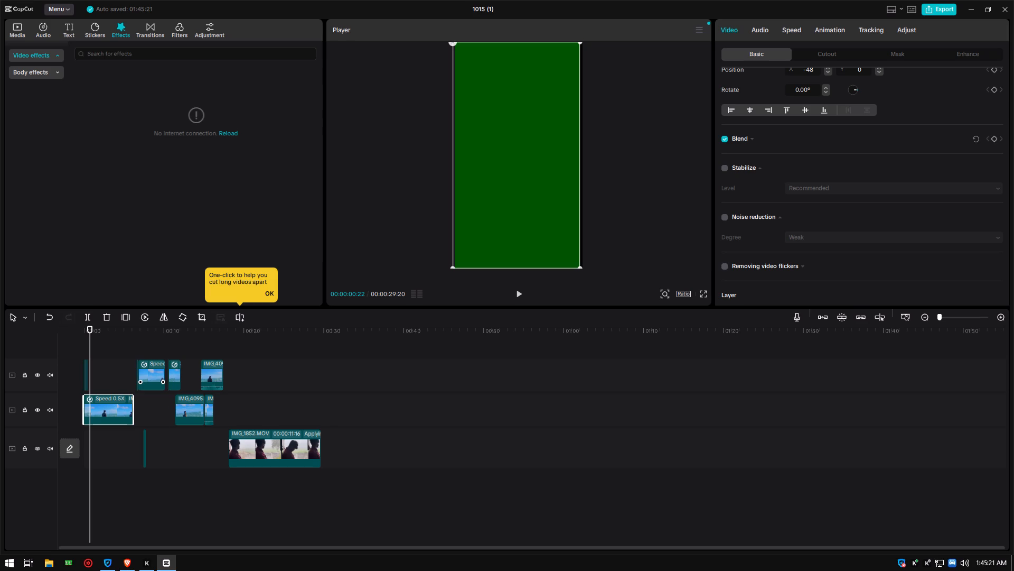
pyautogui.moveTo(148, 401); pyautogui.dragTo(113, 455)
# Trim the start of the remaining 0.5x IMG_4095.mov clip on the top track until only a sliver is left.
pyautogui.moveTo(171, 375); pyautogui.dragTo(160, 392)
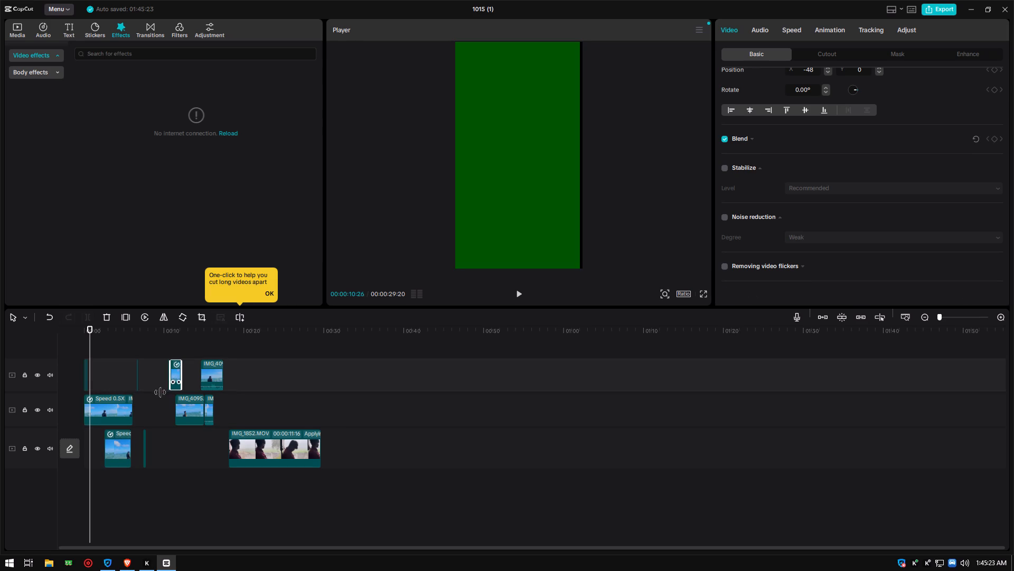
pyautogui.moveTo(160, 392); pyautogui.dragTo(199, 427)
# Move the normal-speed IMG_4095.mov clip earlier on the middle track, just behind the 0.5x clip with a small gap.
pyautogui.moveTo(197, 417); pyautogui.dragTo(156, 409)
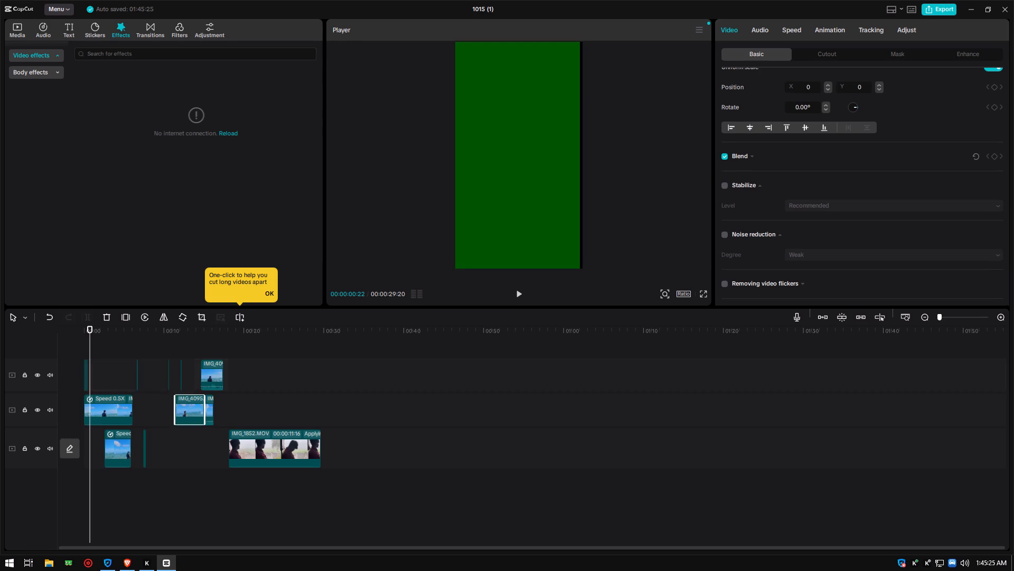
pyautogui.moveTo(156, 409); pyautogui.dragTo(153, 418)
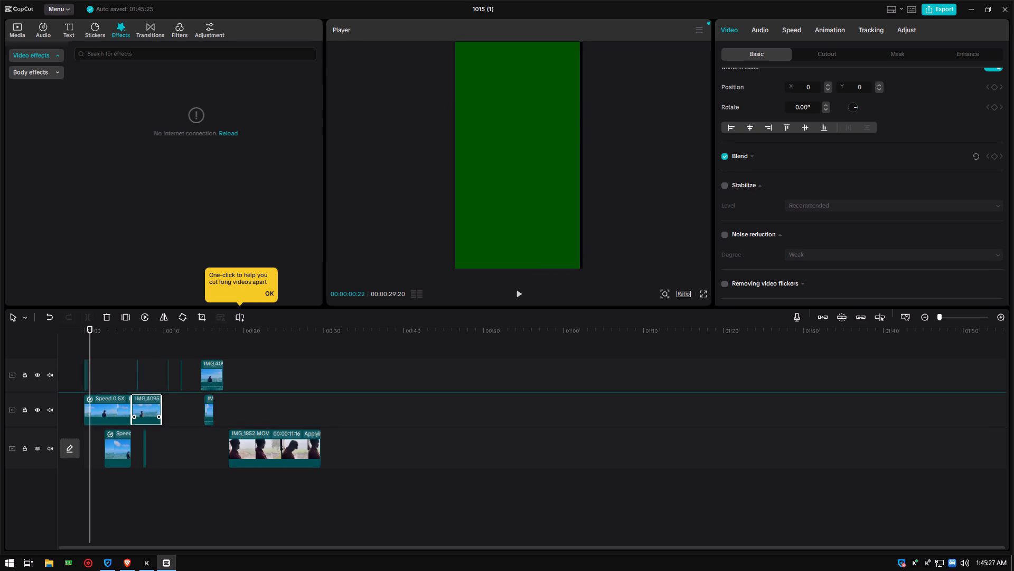
pyautogui.moveTo(153, 418); pyautogui.dragTo(164, 414)
# Lengthen the last short IMG_4095.mov clip on the middle track and move it close behind the preceding clip.
pyautogui.moveTo(204, 411); pyautogui.dragTo(204, 408)
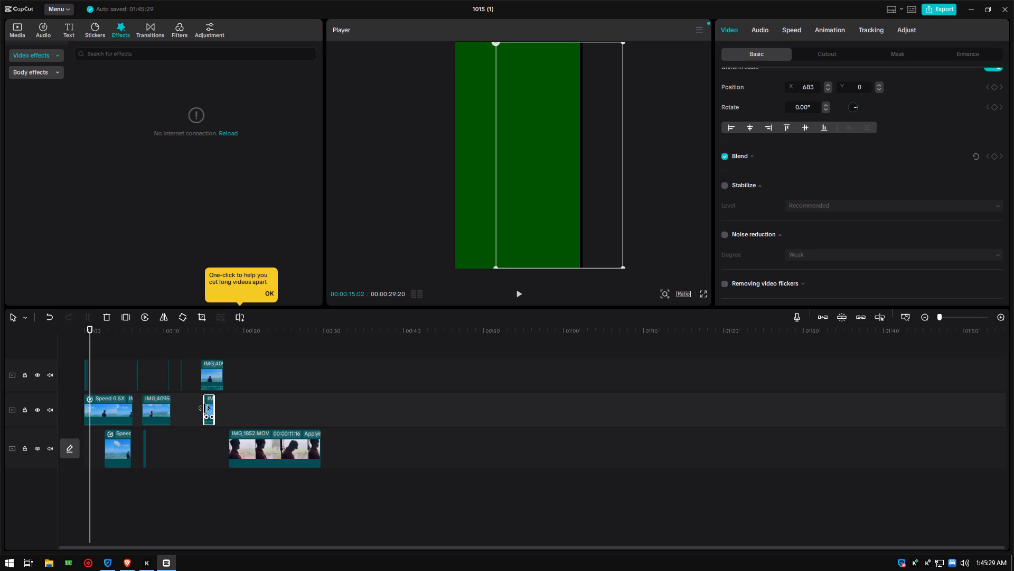
pyautogui.moveTo(204, 408); pyautogui.dragTo(212, 409)
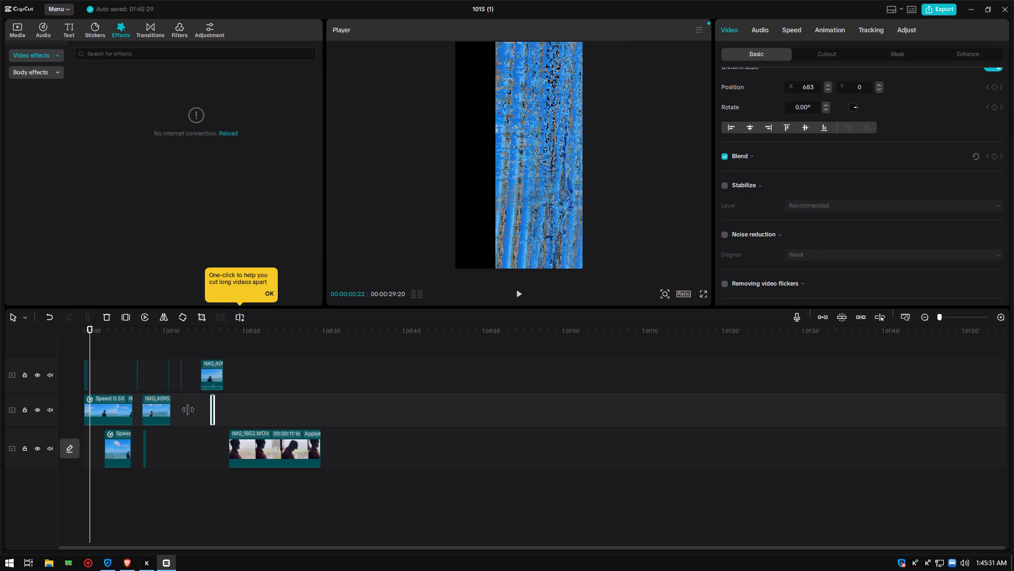
pyautogui.moveTo(212, 408); pyautogui.dragTo(159, 412)
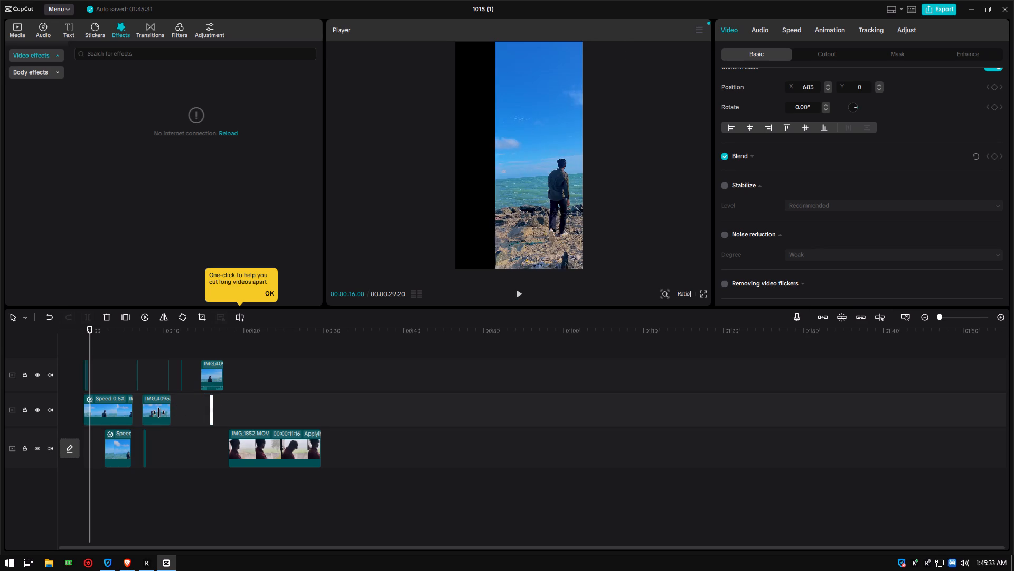
pyautogui.moveTo(159, 412); pyautogui.dragTo(299, 399)
pyautogui.moveTo(243, 408); pyautogui.dragTo(219, 408)
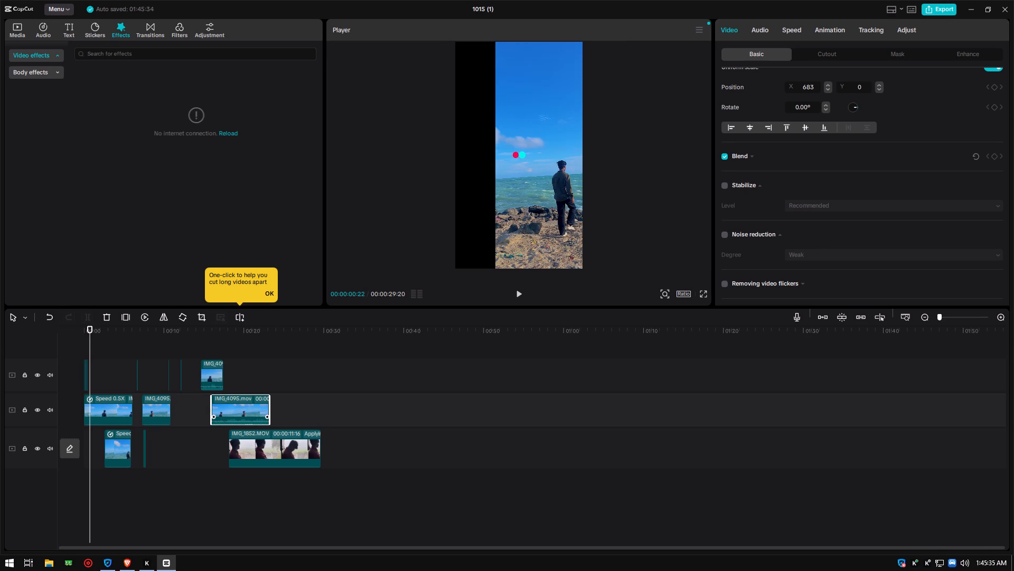
pyautogui.moveTo(219, 408); pyautogui.dragTo(206, 407)
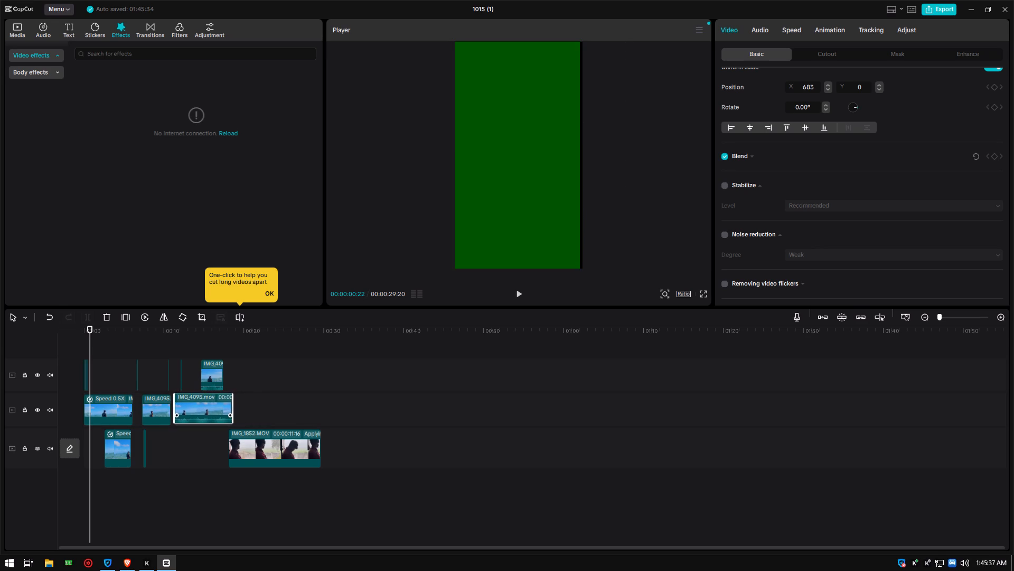
pyautogui.moveTo(206, 407); pyautogui.dragTo(204, 409)
# Move the IMG_1852.MOV clip from the bottom track to the middle track, just behind the last IMG_4095.mov clip.
pyautogui.moveTo(263, 453); pyautogui.dragTo(281, 439)
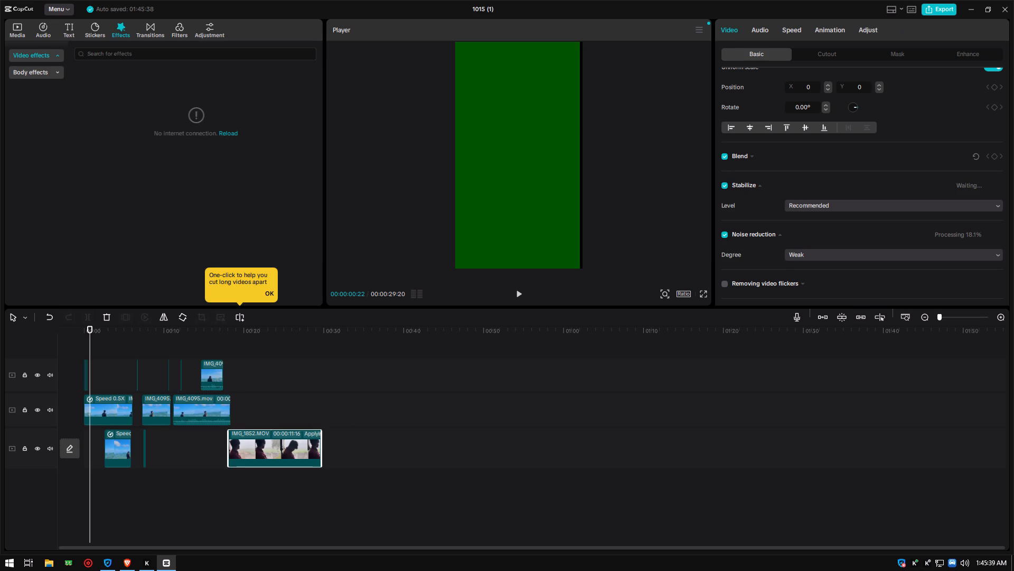
pyautogui.moveTo(281, 439); pyautogui.dragTo(266, 416)
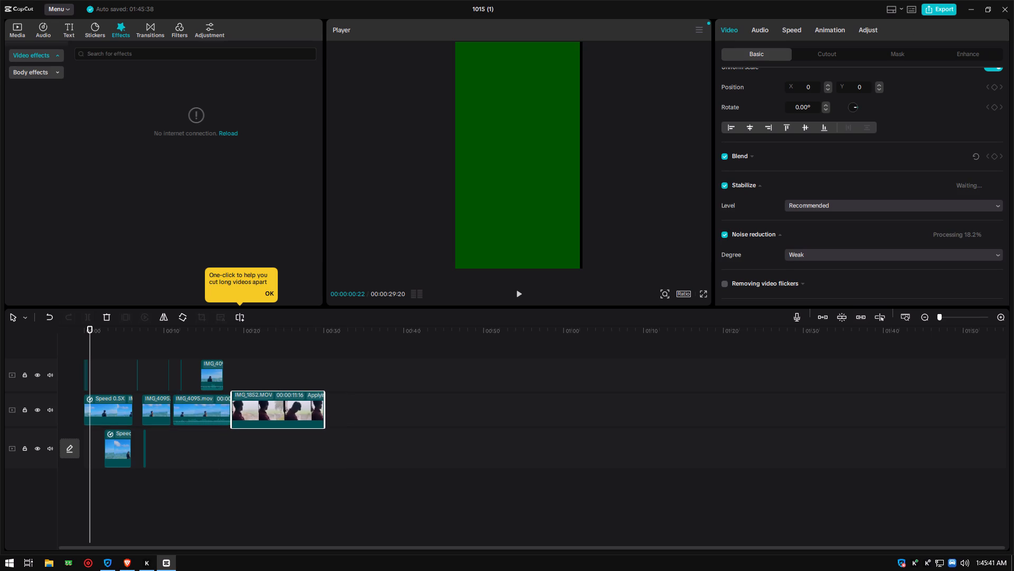
pyautogui.moveTo(266, 416); pyautogui.dragTo(268, 416)
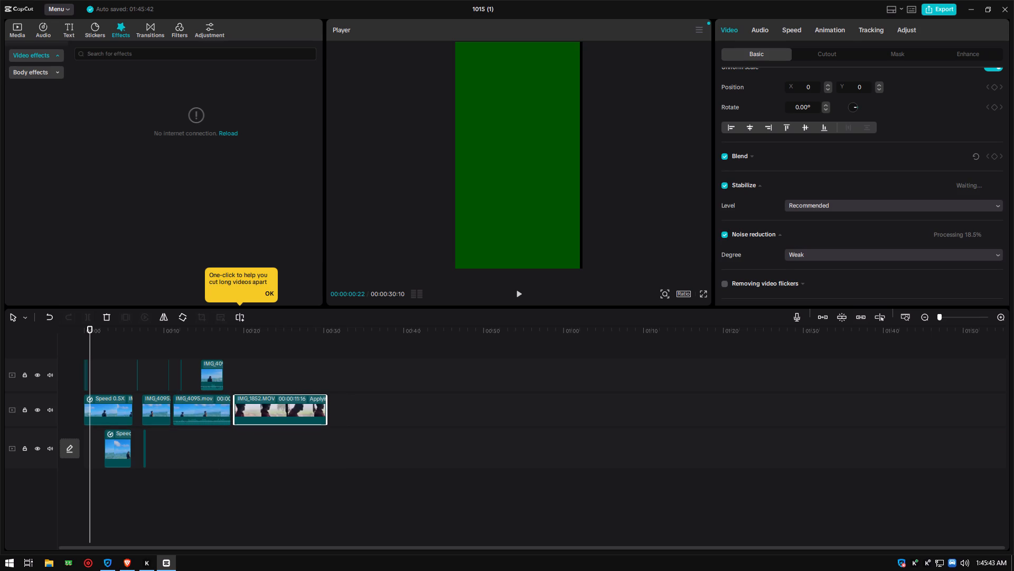
# Place the bottom track's longer 0.5x clip and the top track's normal-speed IMG_4095.mov clip after IMG_1852.MOV on the middle track.
pyautogui.moveTo(117, 445); pyautogui.dragTo(229, 422)
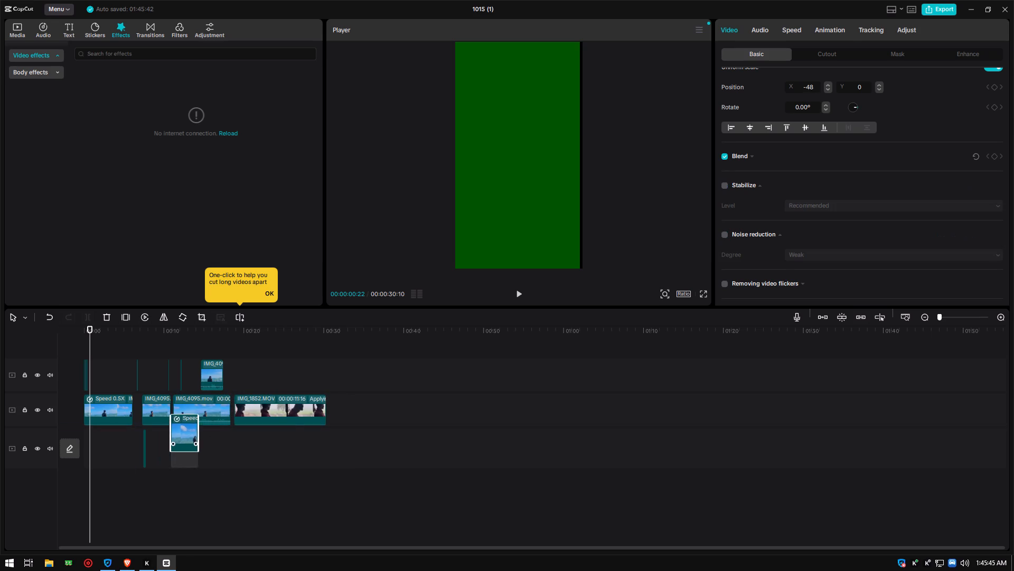
pyautogui.moveTo(229, 422); pyautogui.dragTo(342, 406)
pyautogui.moveTo(207, 373); pyautogui.dragTo(403, 411)
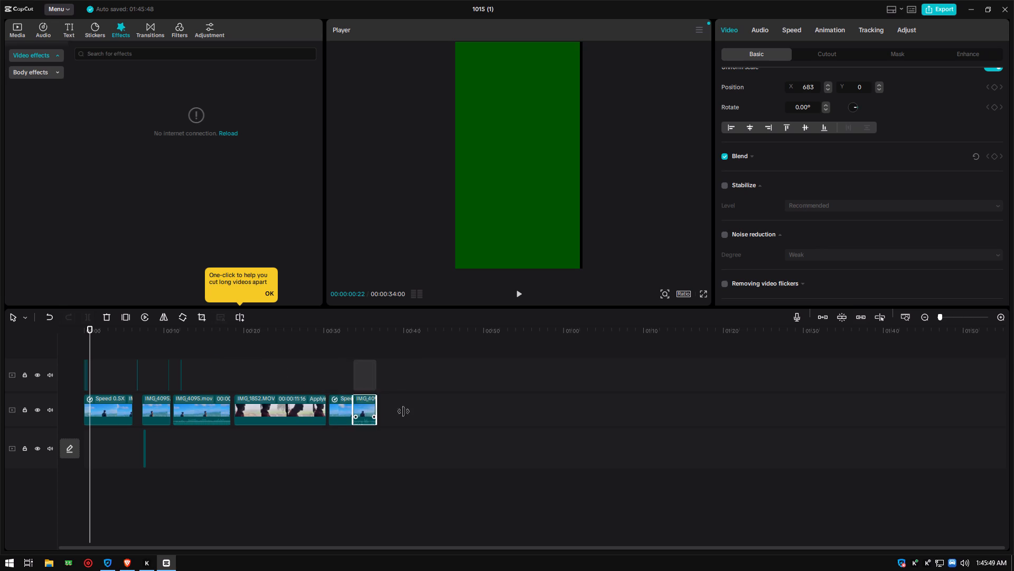
pyautogui.moveTo(403, 411); pyautogui.dragTo(364, 403)
# Play the rearranged sequence and scrub through its clips, ending at about 00:00:33:05.
pyautogui.click(519, 297)
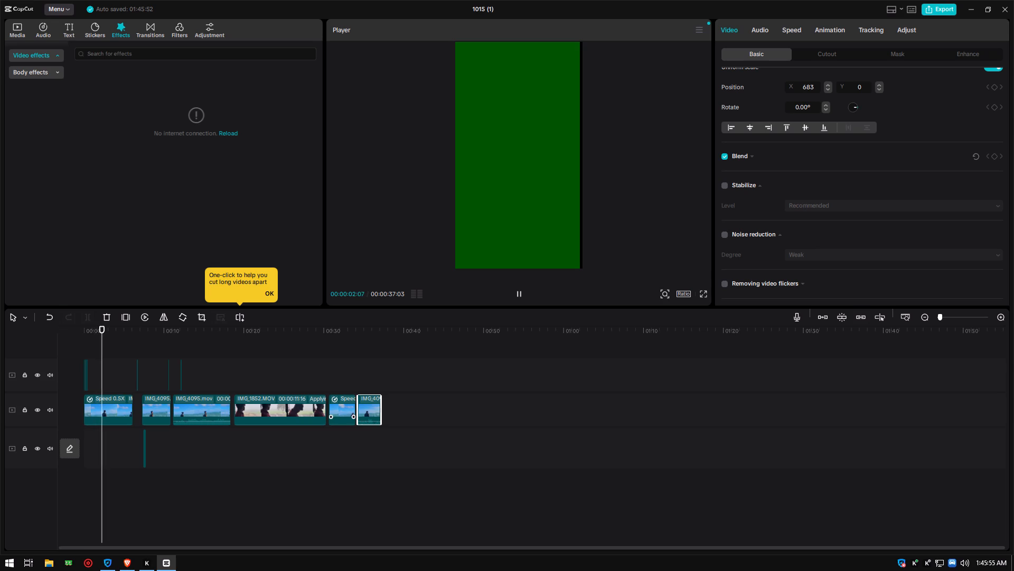
pyautogui.moveTo(113, 327); pyautogui.dragTo(157, 335)
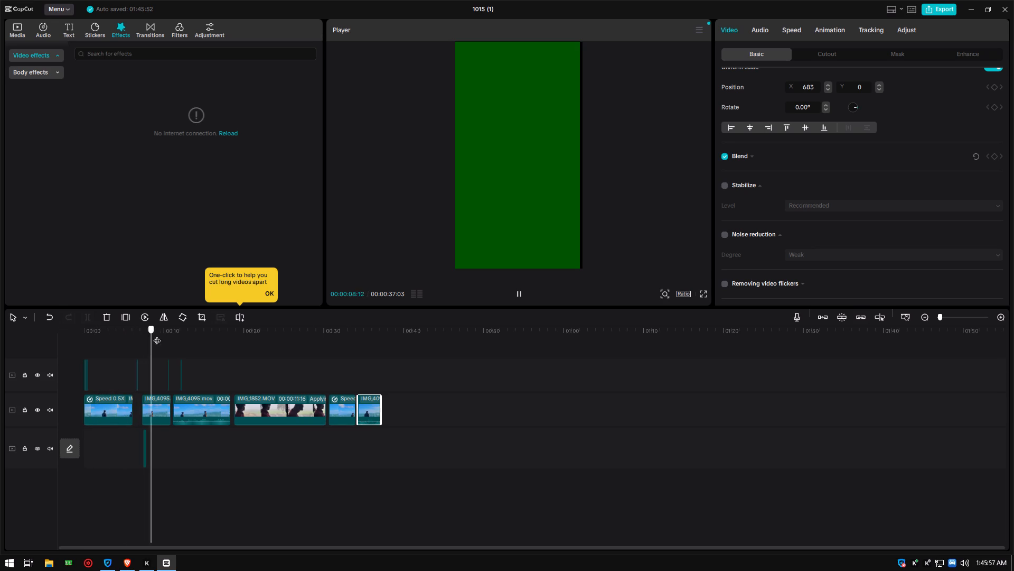
pyautogui.moveTo(157, 335); pyautogui.dragTo(211, 358)
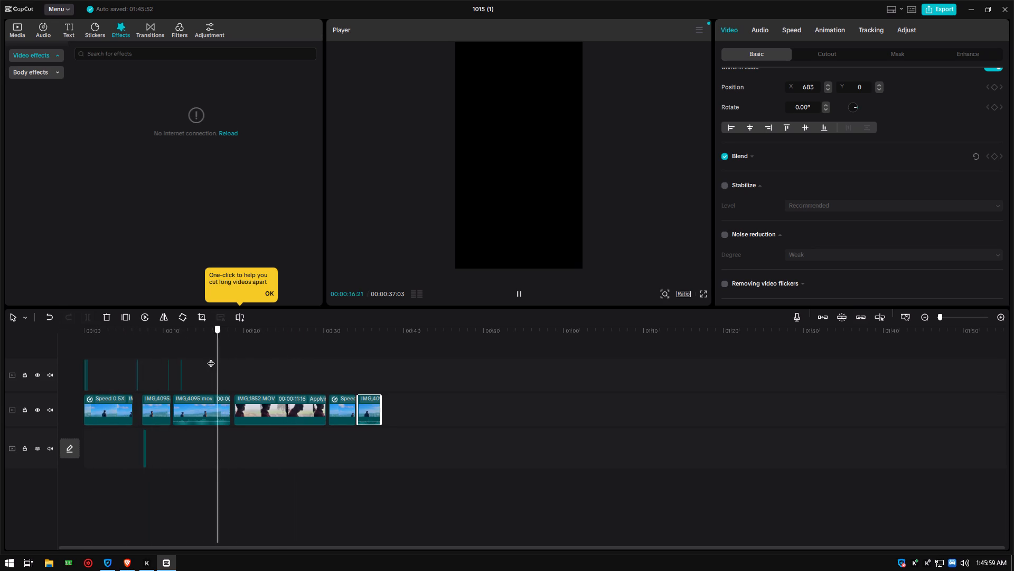
pyautogui.moveTo(211, 358); pyautogui.dragTo(308, 334)
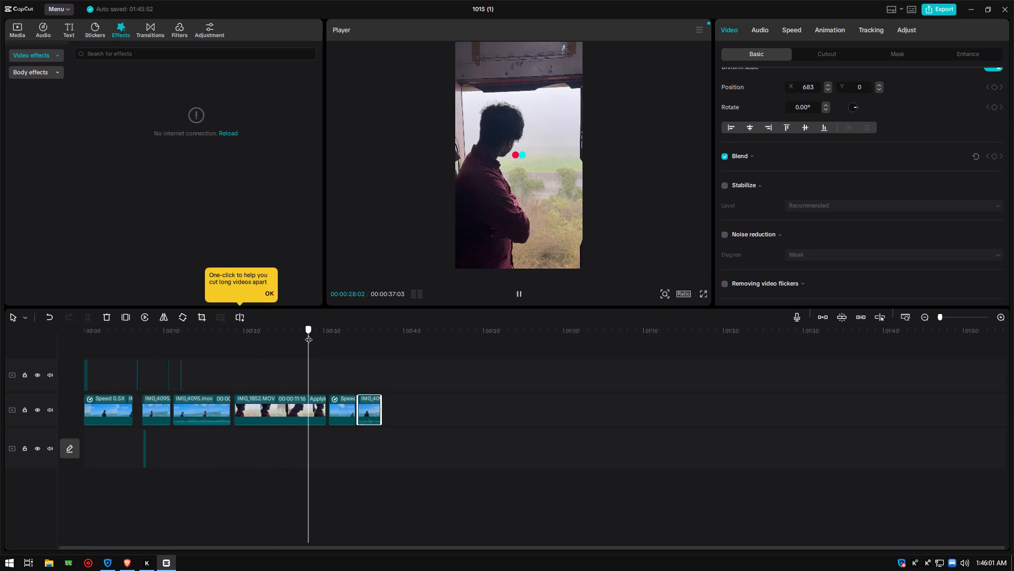
pyautogui.moveTo(308, 334); pyautogui.dragTo(331, 331)
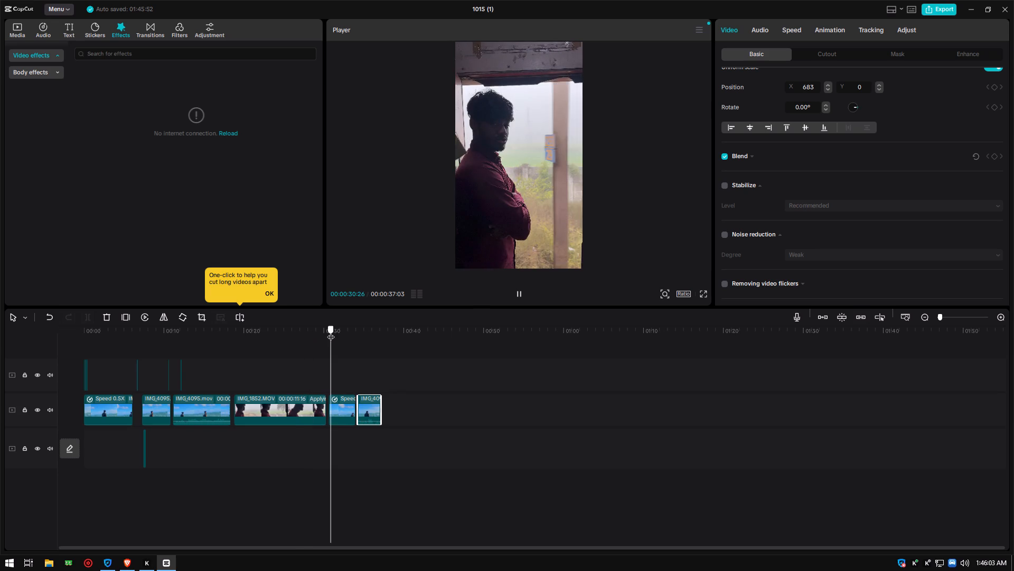
pyautogui.moveTo(331, 331); pyautogui.dragTo(354, 343)
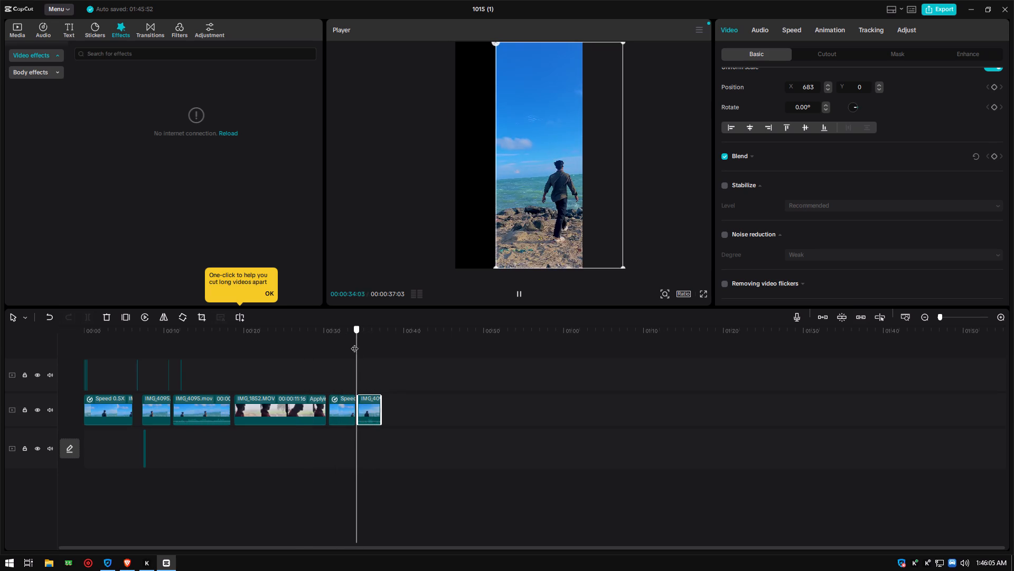
pyautogui.moveTo(354, 343); pyautogui.dragTo(349, 360)
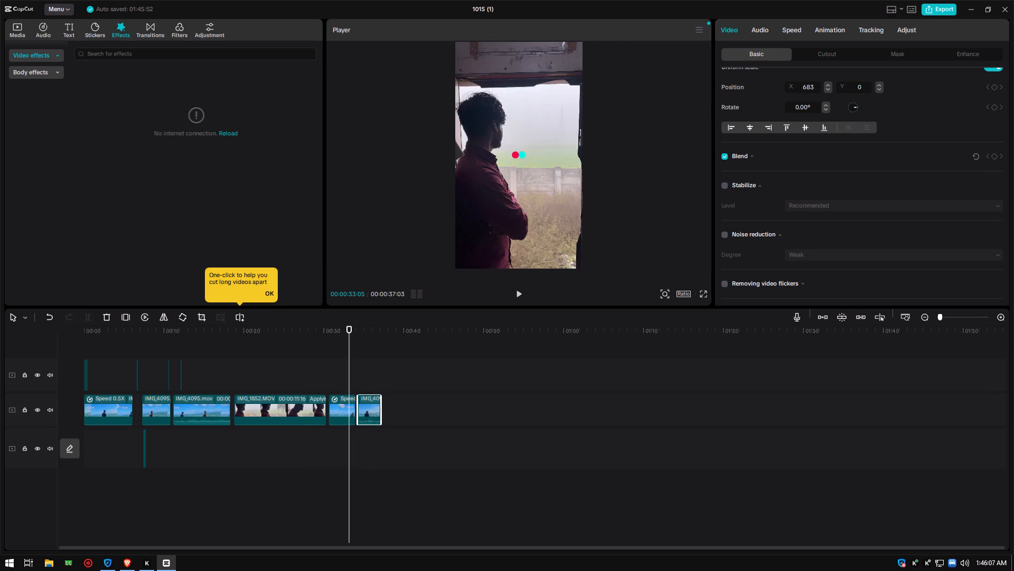
# Lengthen the bottom track's very short 0.5x IMG_4095.mov clip to about 11 seconds and move it directly behind the middle track's last clip.
pyautogui.click(146, 445)
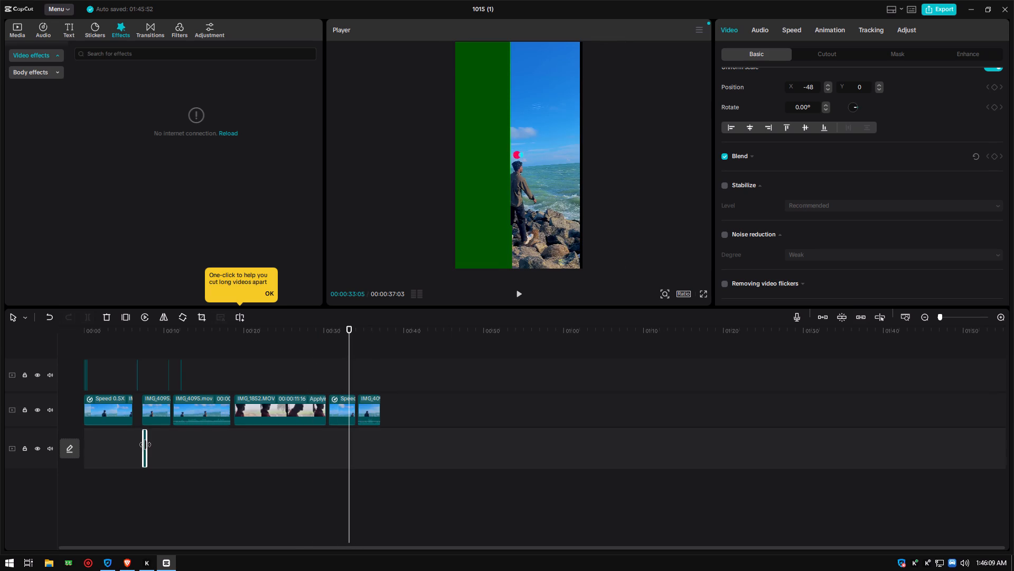
pyautogui.moveTo(145, 445); pyautogui.dragTo(439, 420)
pyautogui.moveTo(200, 457); pyautogui.dragTo(252, 449)
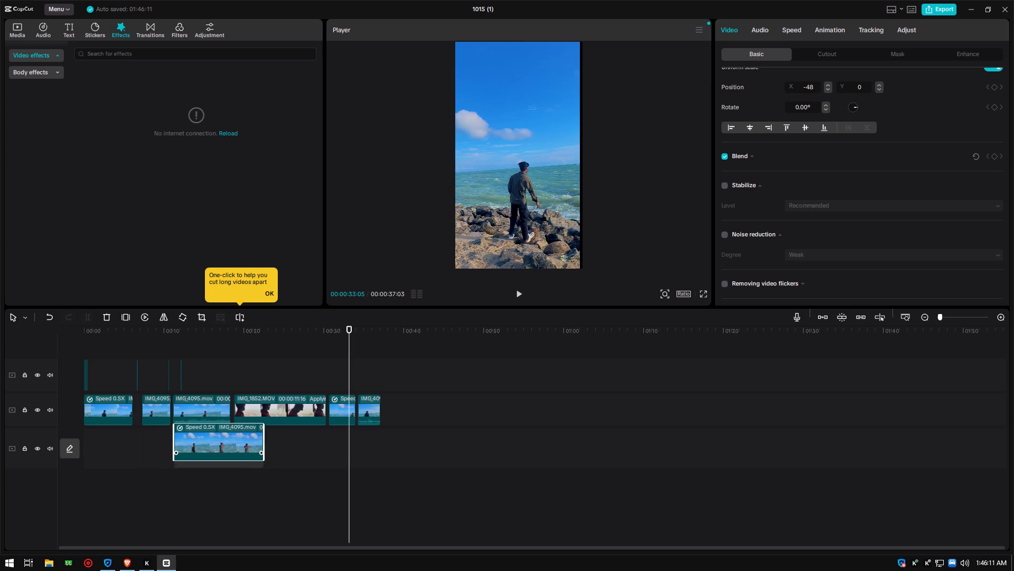
pyautogui.moveTo(252, 449); pyautogui.dragTo(442, 424)
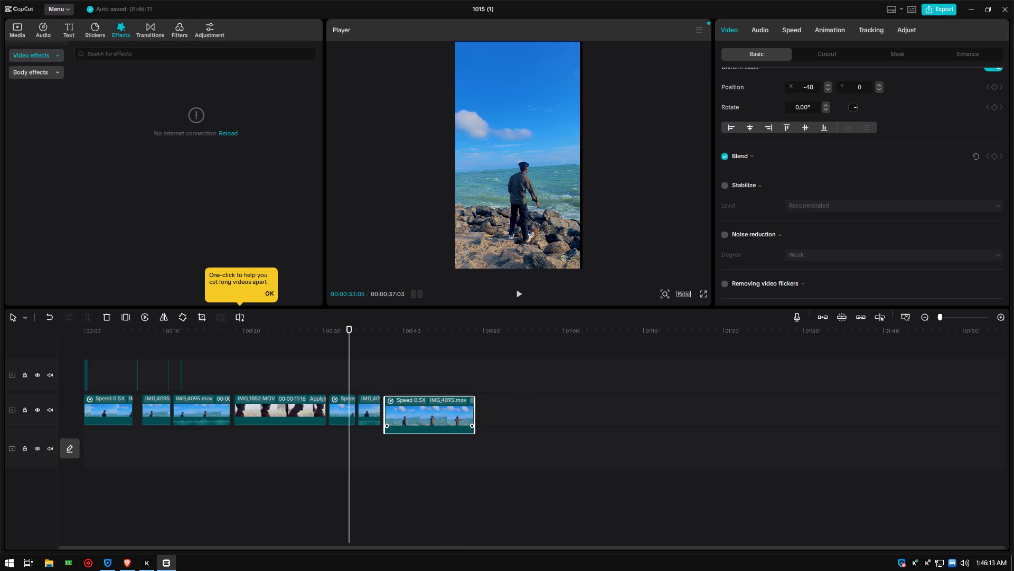
pyautogui.moveTo(442, 424); pyautogui.dragTo(439, 423)
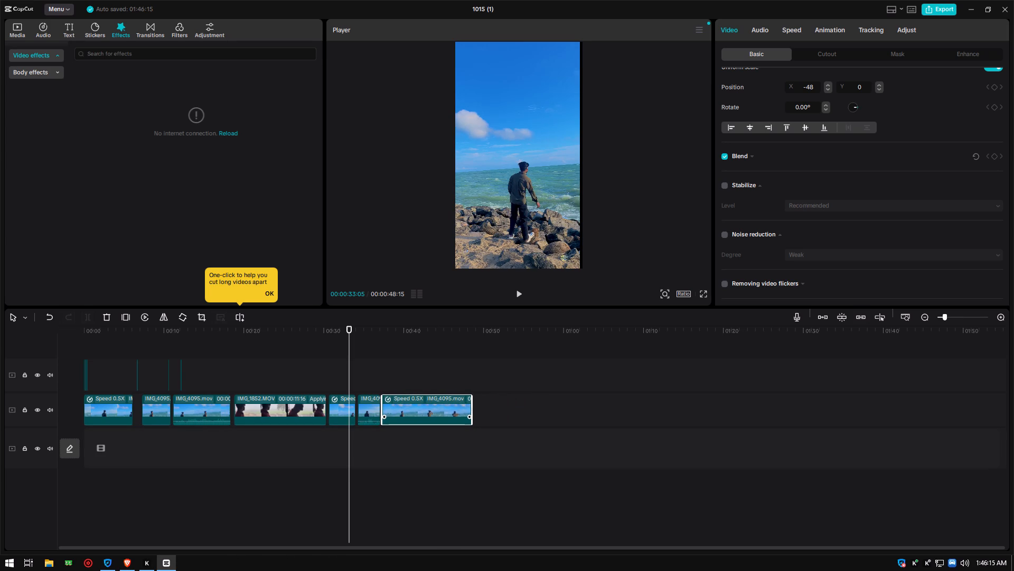
# Split the last 0.5x IMG_4095.mov clip at 00:00:40:03, 00:00:41:05 and 00:00:43:24.
pyautogui.moveTo(349, 332); pyautogui.dragTo(408, 357)
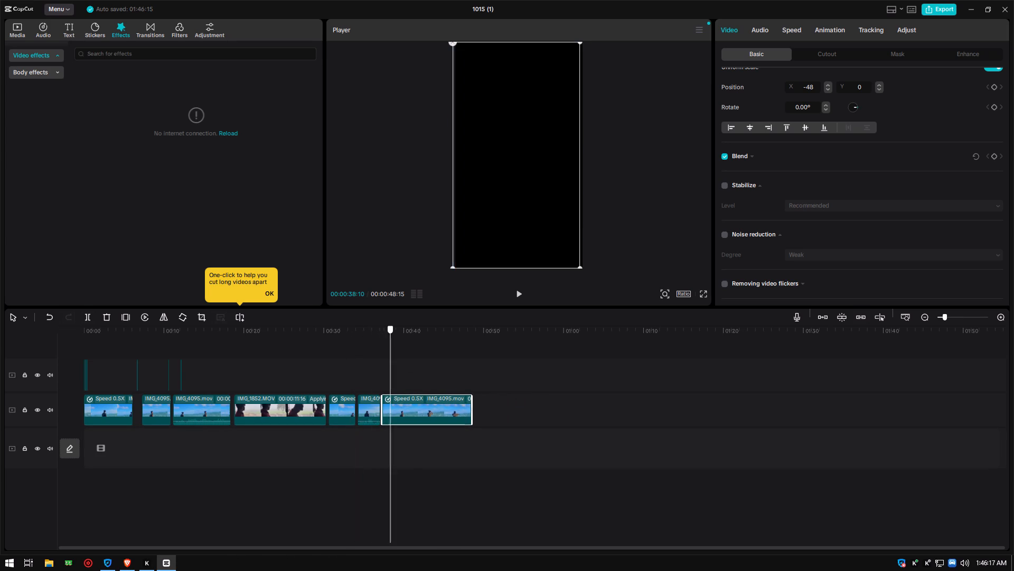
pyautogui.moveTo(408, 357); pyautogui.dragTo(405, 357)
pyautogui.click(90, 319)
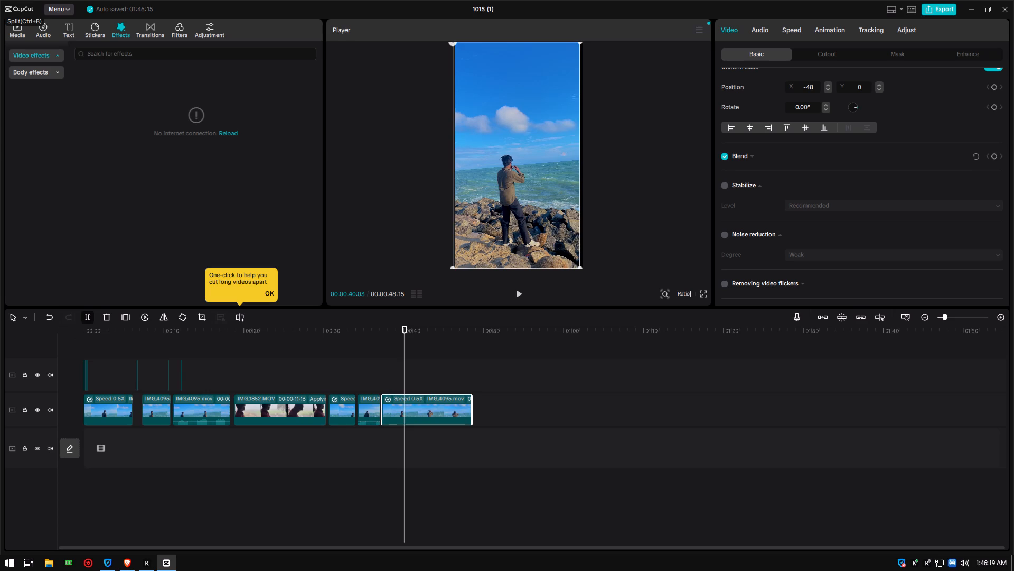
pyautogui.moveTo(404, 329); pyautogui.dragTo(417, 335)
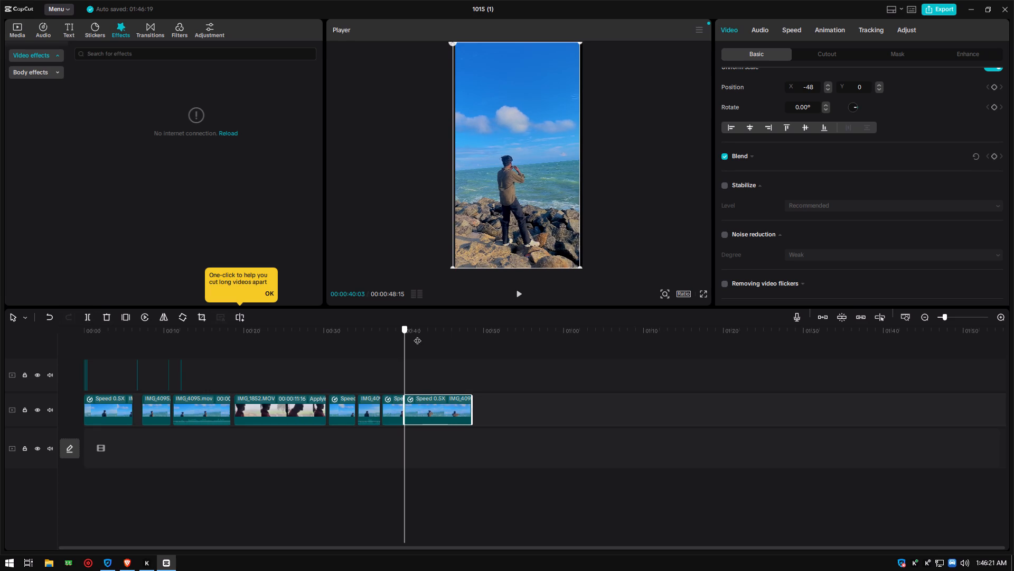
pyautogui.moveTo(417, 335); pyautogui.dragTo(413, 335)
pyautogui.click(92, 320)
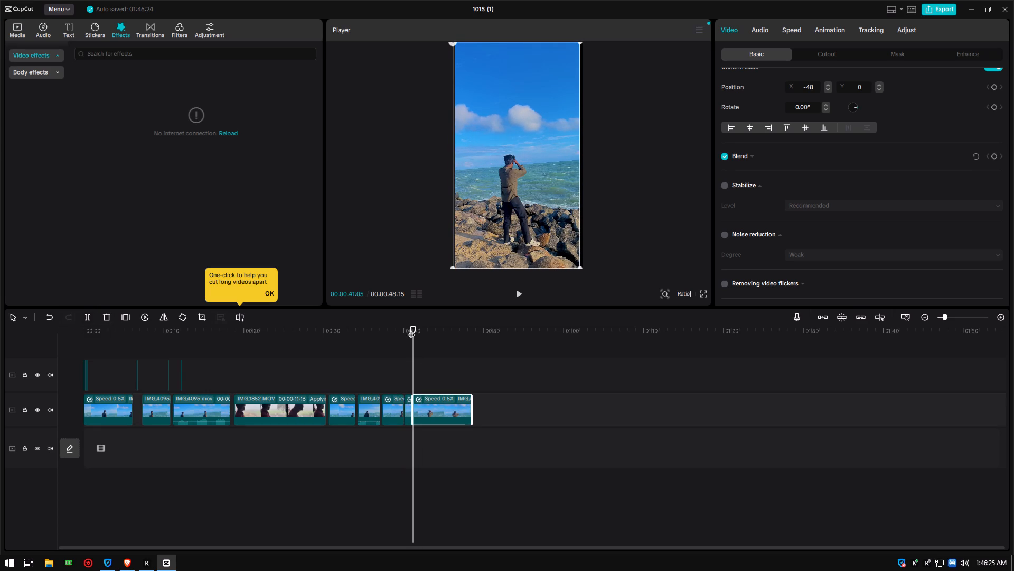
pyautogui.moveTo(413, 330); pyautogui.dragTo(434, 340)
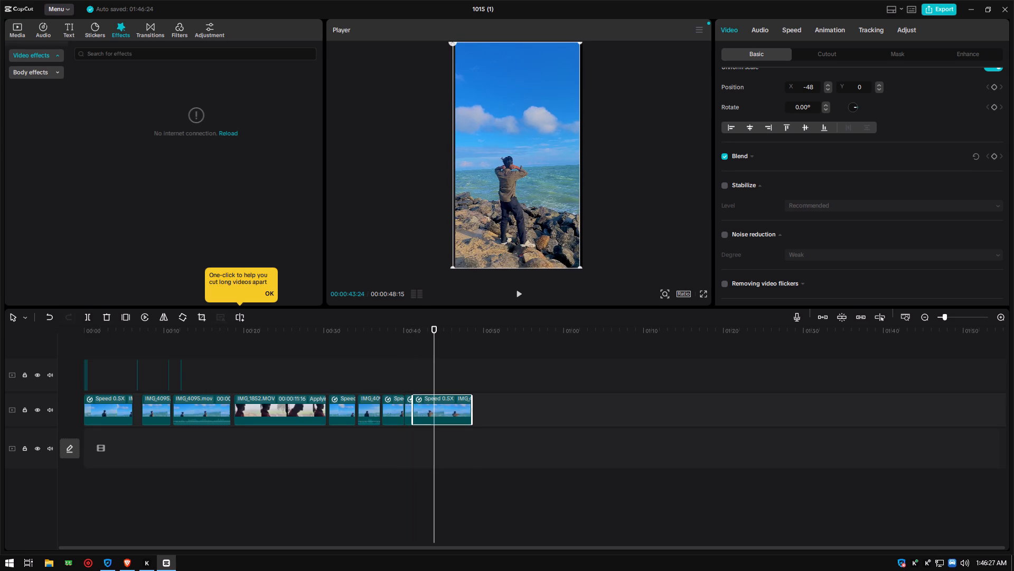
pyautogui.click(90, 317)
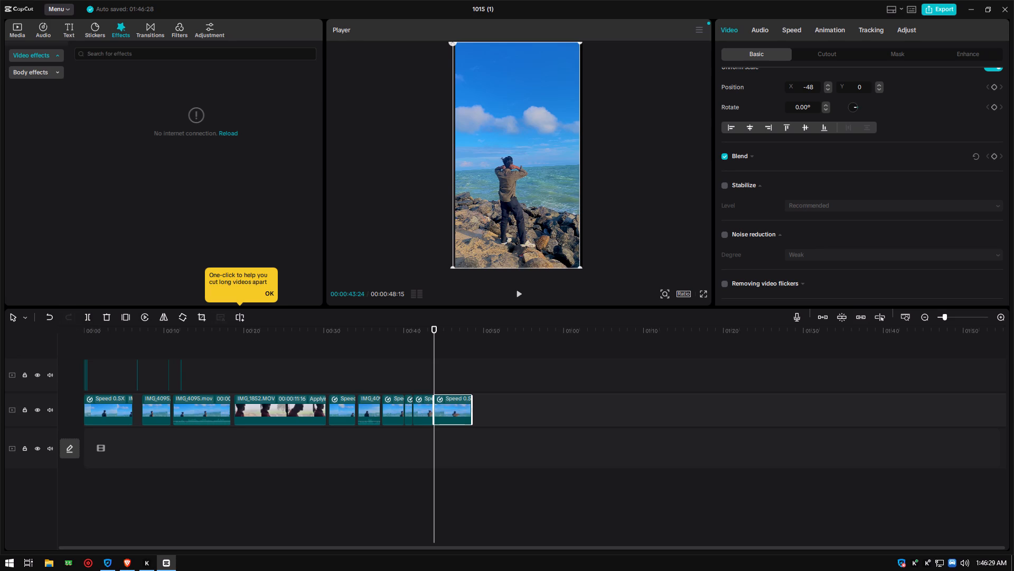
# Look through the Basic, HSL and Curves colour adjustment settings of the last segment.
pyautogui.click(902, 32)
pyautogui.click(903, 32)
pyautogui.click(909, 33)
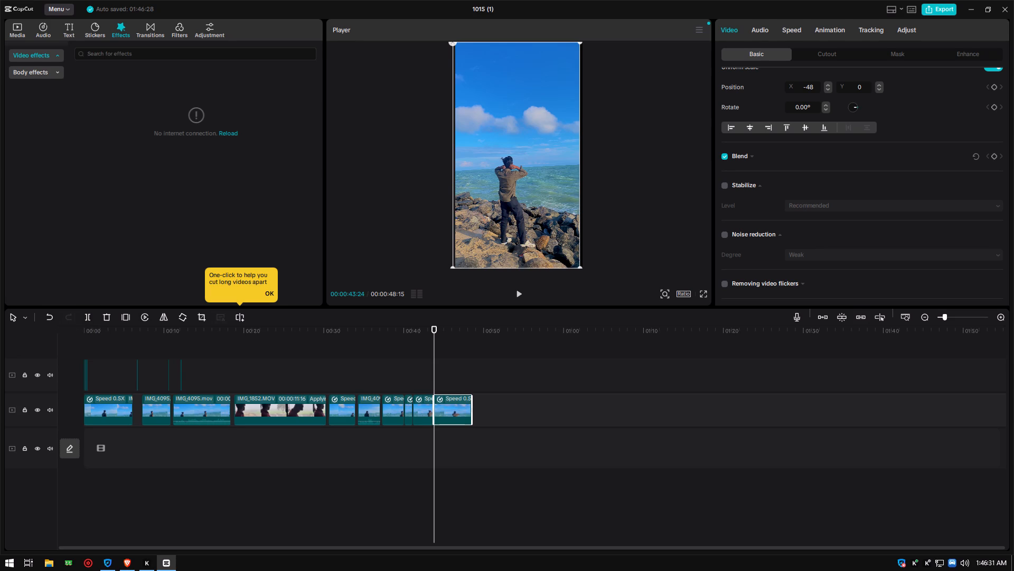
pyautogui.click(909, 32)
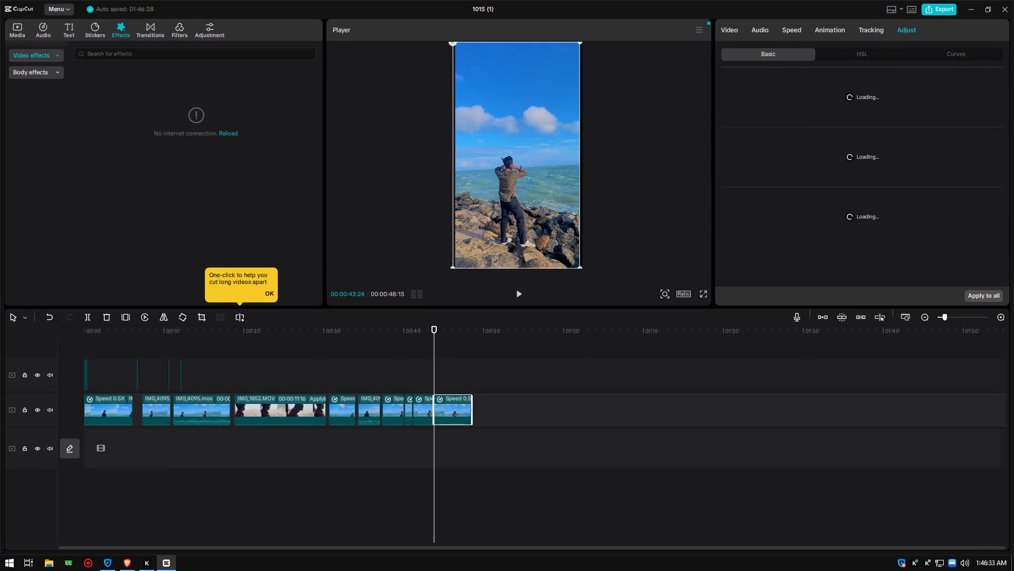
pyautogui.click(863, 59)
pyautogui.click(952, 52)
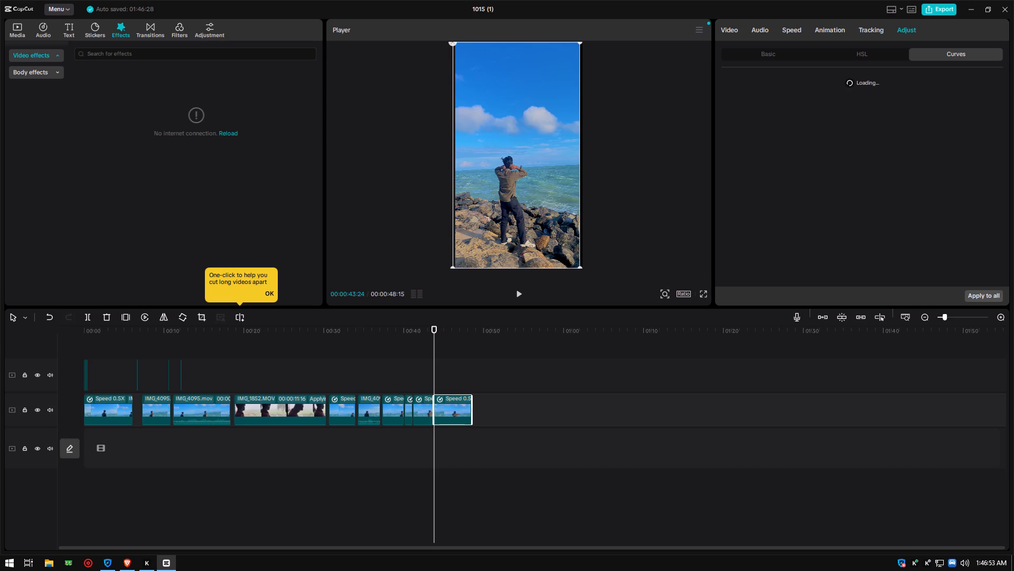
pyautogui.click(864, 49)
# Apply motion tracking to the last segment with the direction set to Both.
pyautogui.click(857, 27)
pyautogui.click(858, 28)
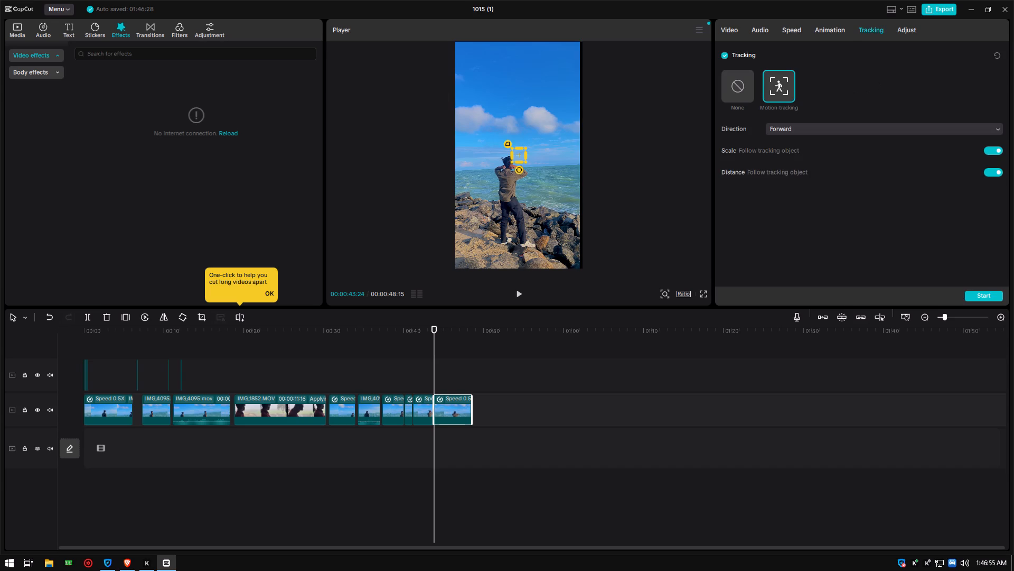
pyautogui.click(726, 91)
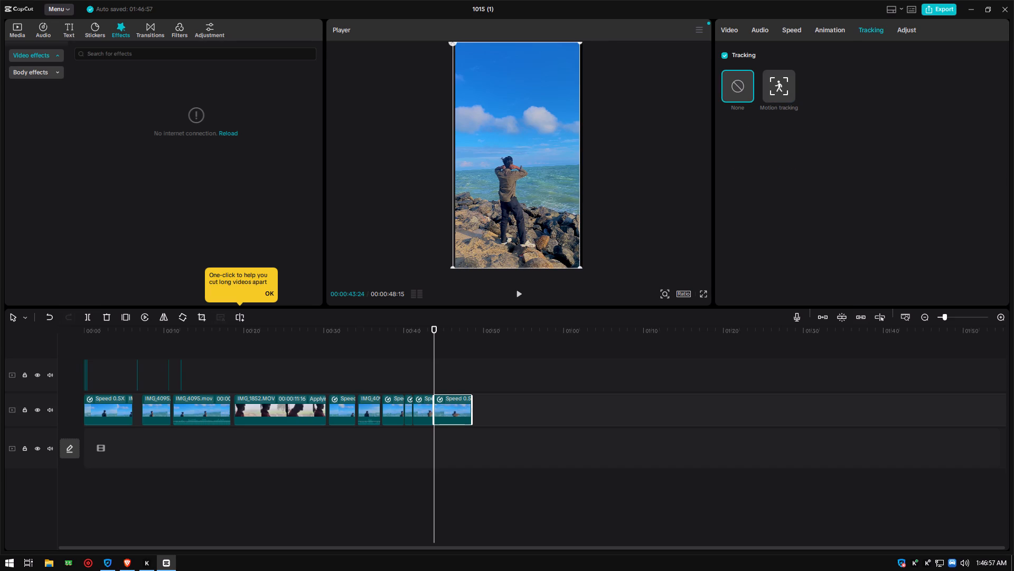
pyautogui.click(780, 86)
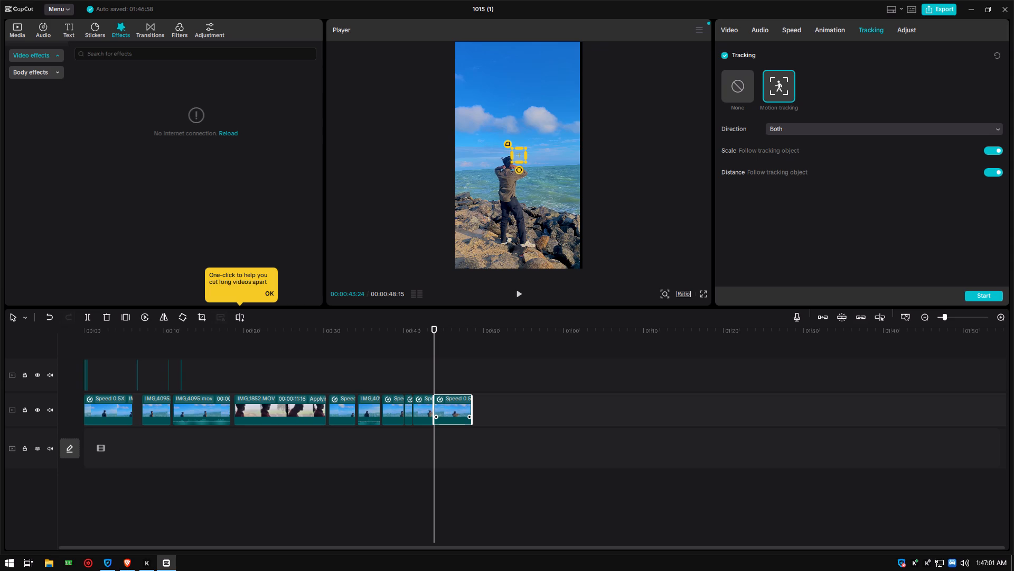
# Split the remaining last segment at 00:00:45:00, 00:00:45:26 and 00:00:46:15.
pyautogui.moveTo(434, 326); pyautogui.dragTo(444, 331)
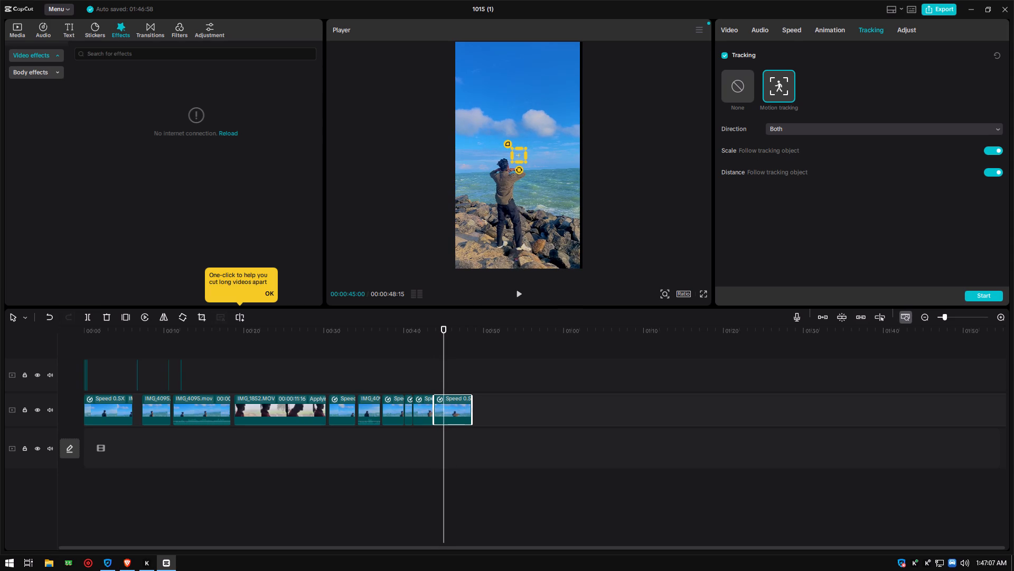
pyautogui.click(87, 317)
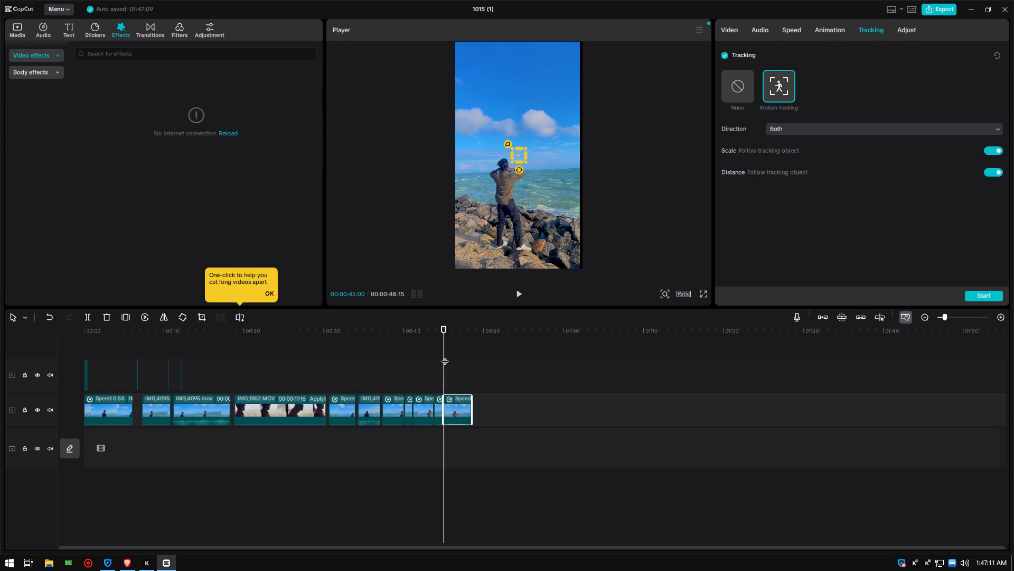
pyautogui.moveTo(445, 355); pyautogui.dragTo(450, 348)
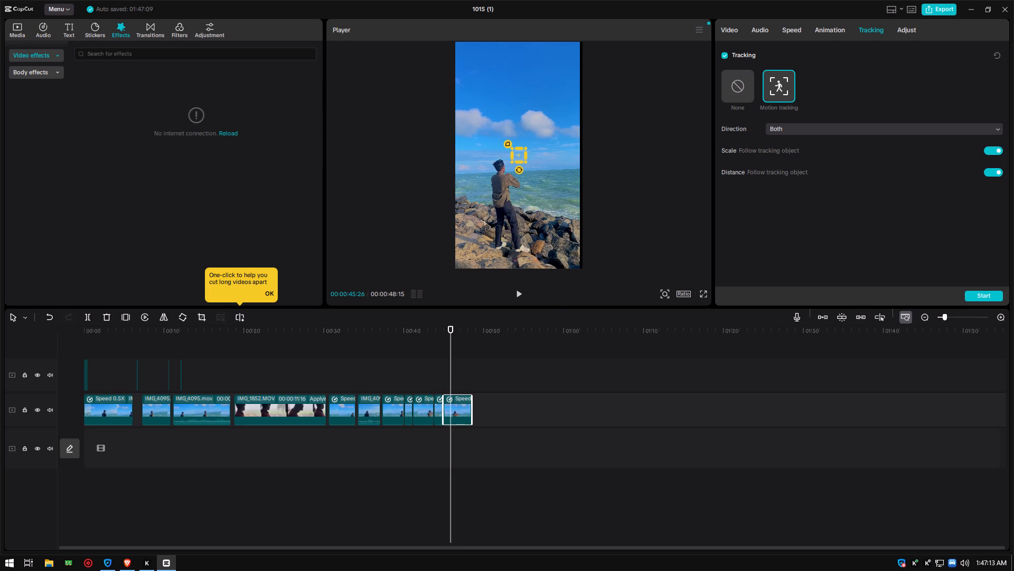
pyautogui.click(91, 318)
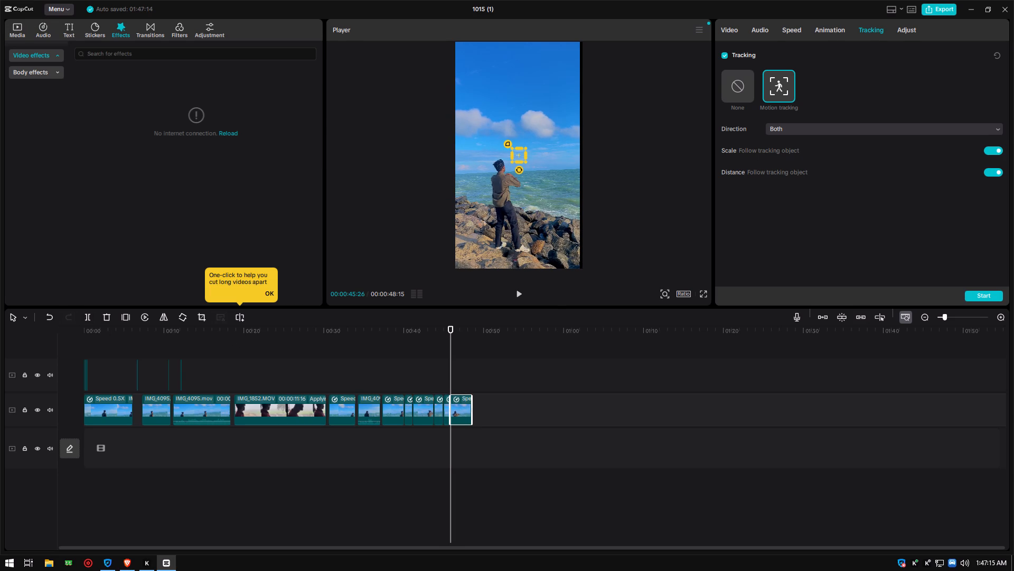
pyautogui.click(454, 327)
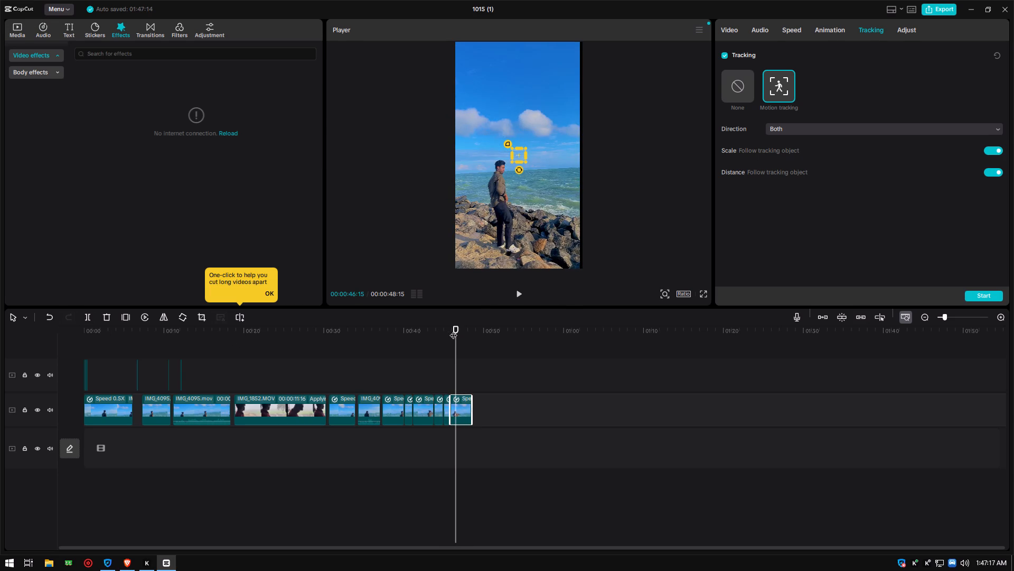
pyautogui.click(88, 315)
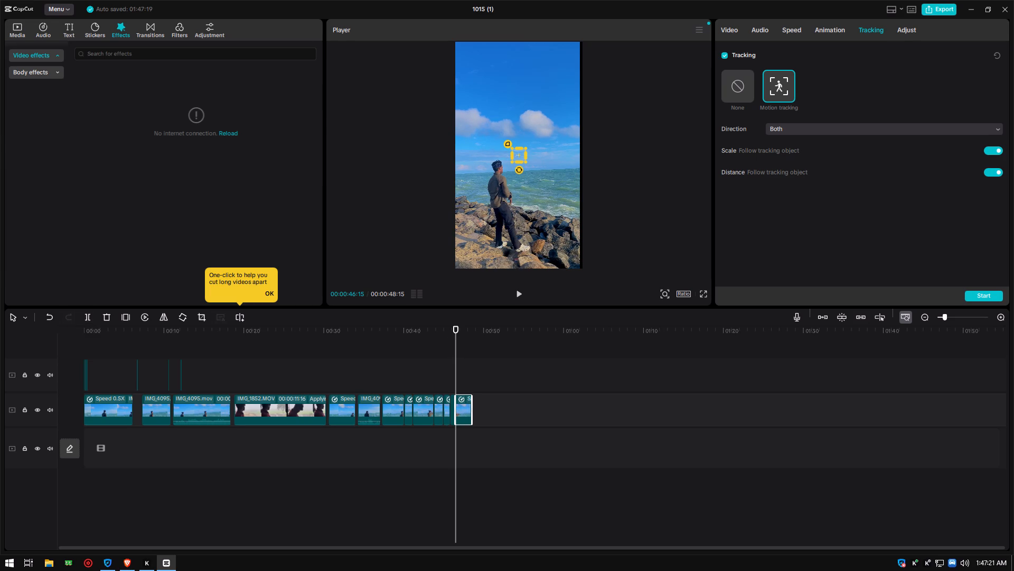
# Add another IMG_4095.mov from the imported media to the middle track, starting at about 00:00:51 with a gap after the split segments.
pyautogui.moveTo(457, 329); pyautogui.dragTo(462, 329)
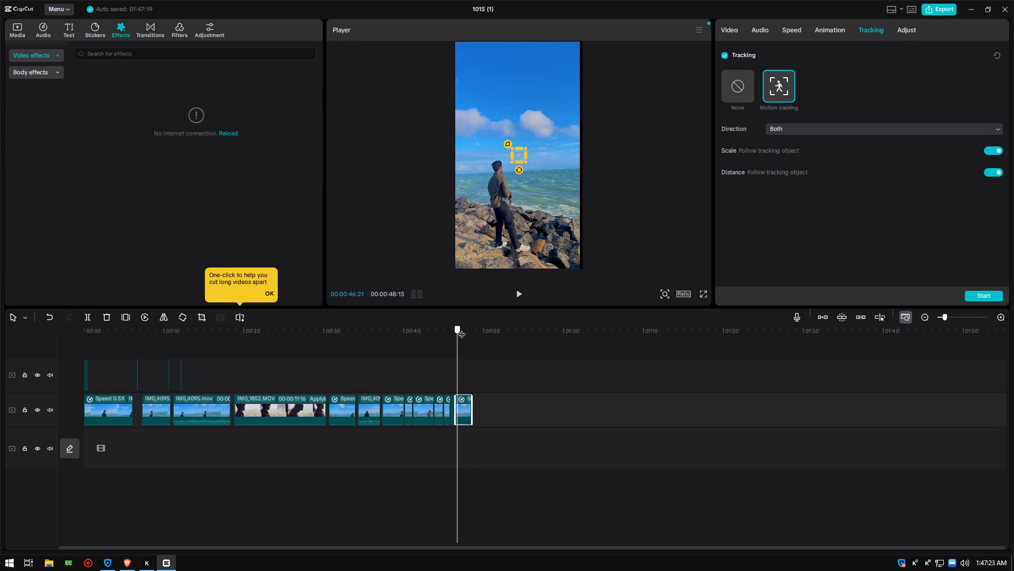
pyautogui.moveTo(462, 329); pyautogui.dragTo(508, 343)
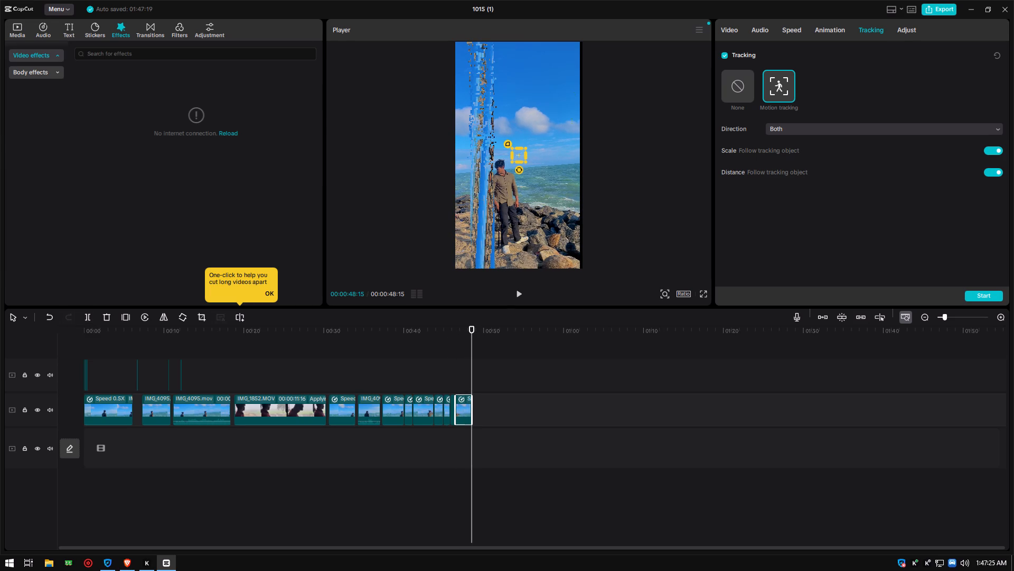
pyautogui.click(15, 36)
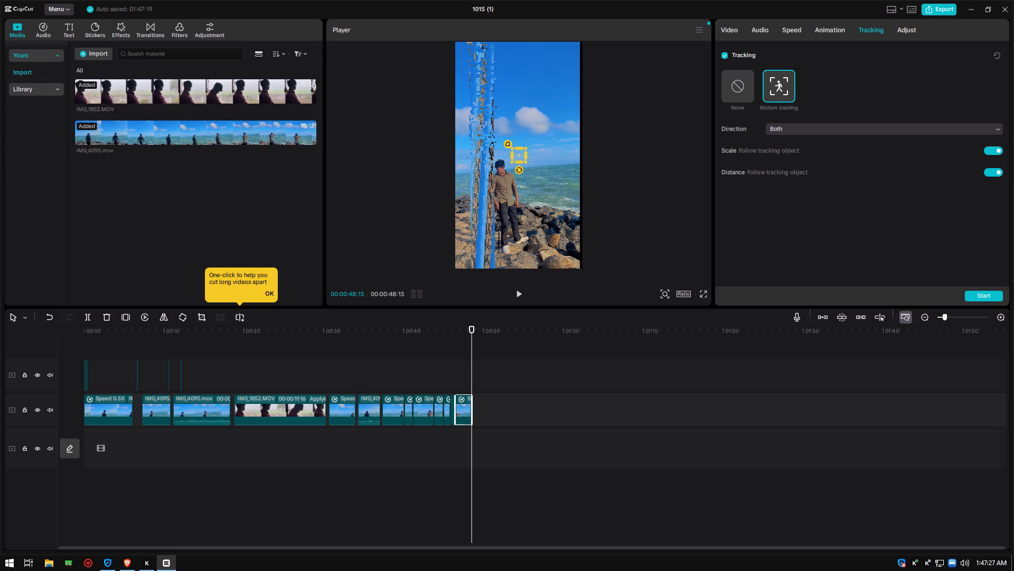
pyautogui.moveTo(223, 131); pyautogui.dragTo(560, 376)
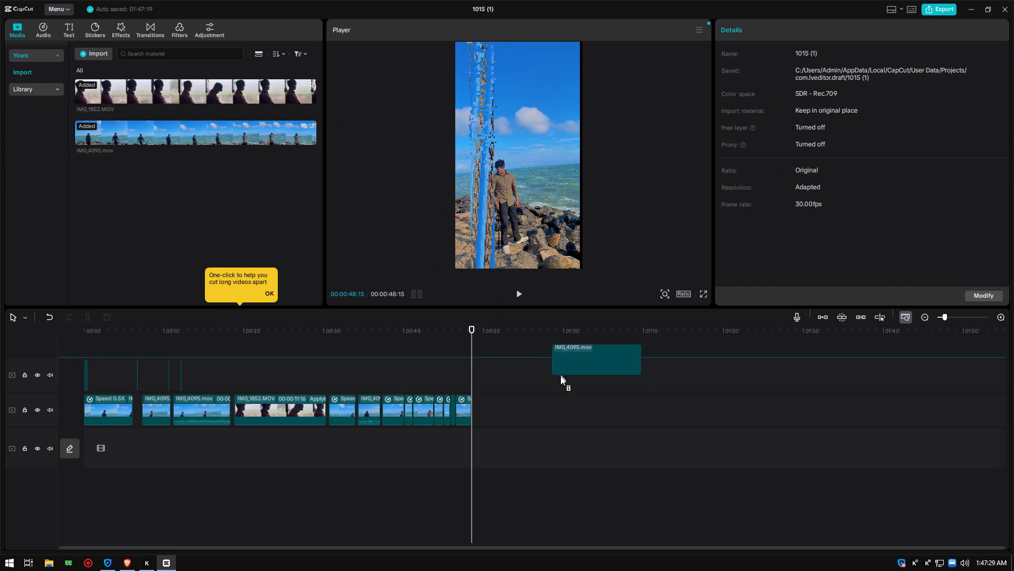
pyautogui.moveTo(560, 376); pyautogui.dragTo(496, 408)
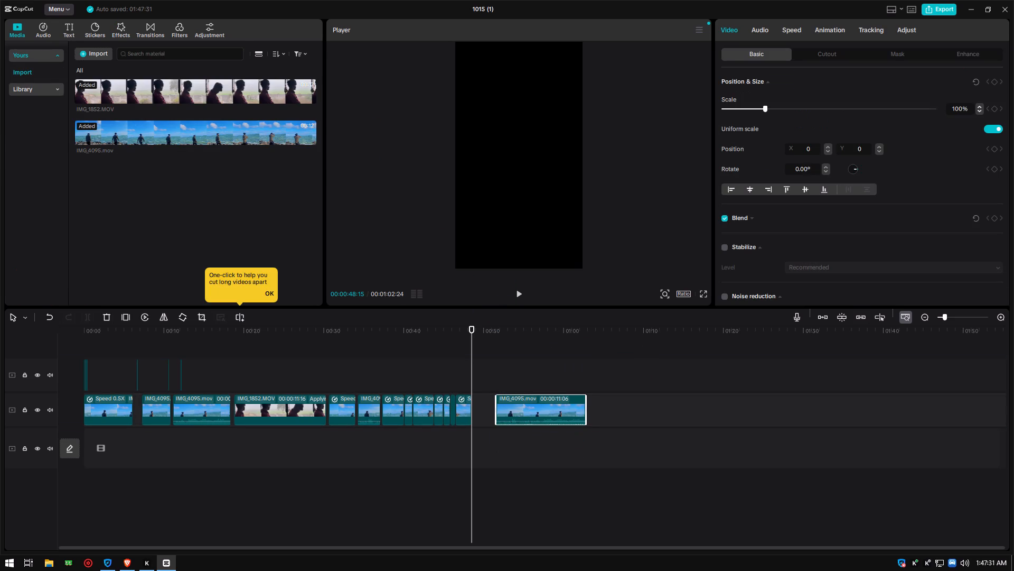
# Scale the newly added IMG_4095.mov clip to 172% and shift its picture upward so the whole man is in frame at 00:00:53:27.
pyautogui.moveTo(471, 330); pyautogui.dragTo(515, 346)
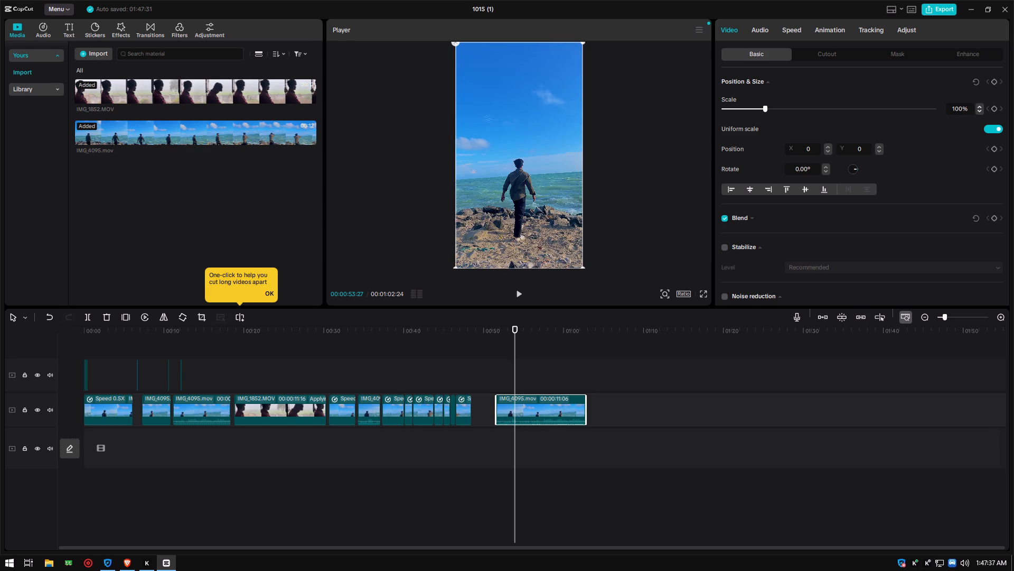
pyautogui.scroll(-2, 893, 95)
pyautogui.scroll(-5, 803, 162)
pyautogui.scroll(5, 800, 202)
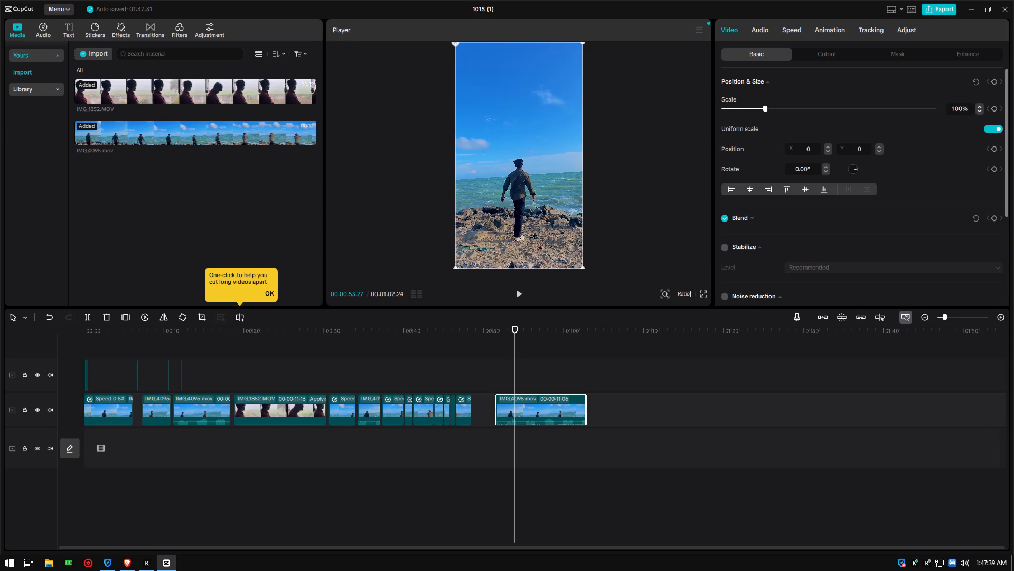
pyautogui.moveTo(760, 104); pyautogui.dragTo(832, 119)
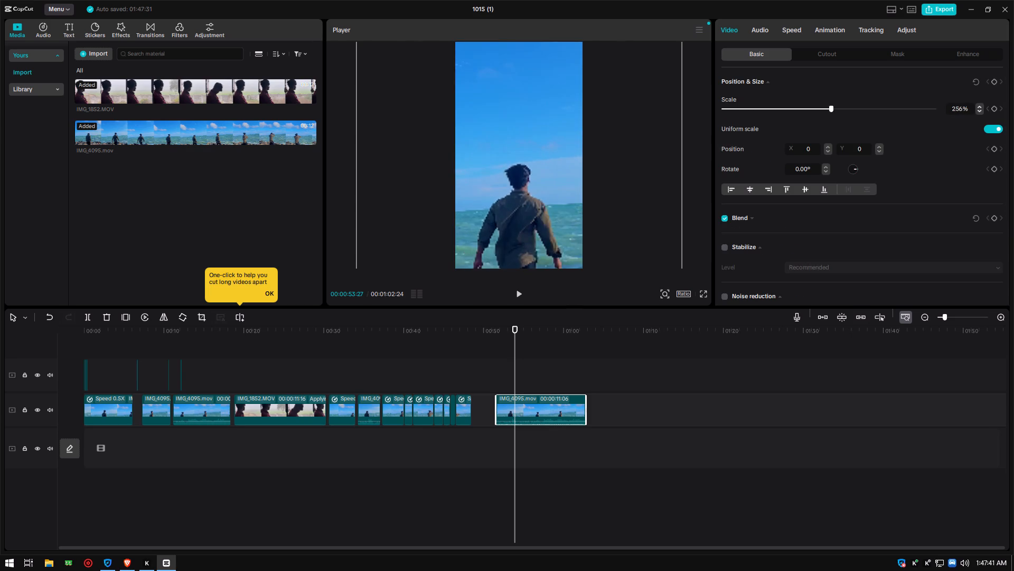
pyautogui.moveTo(832, 119); pyautogui.dragTo(796, 122)
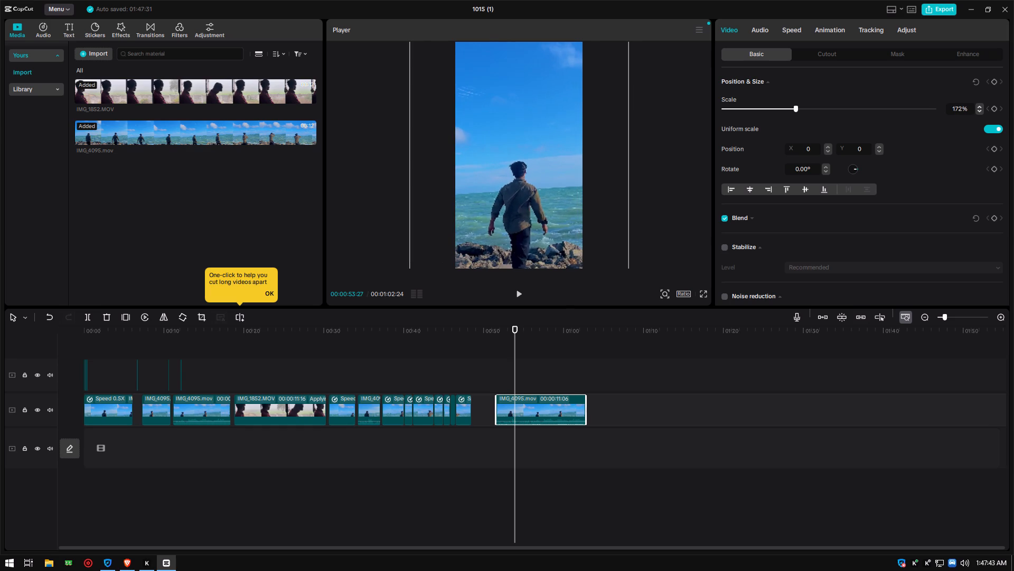
pyautogui.moveTo(540, 171); pyautogui.dragTo(542, 119)
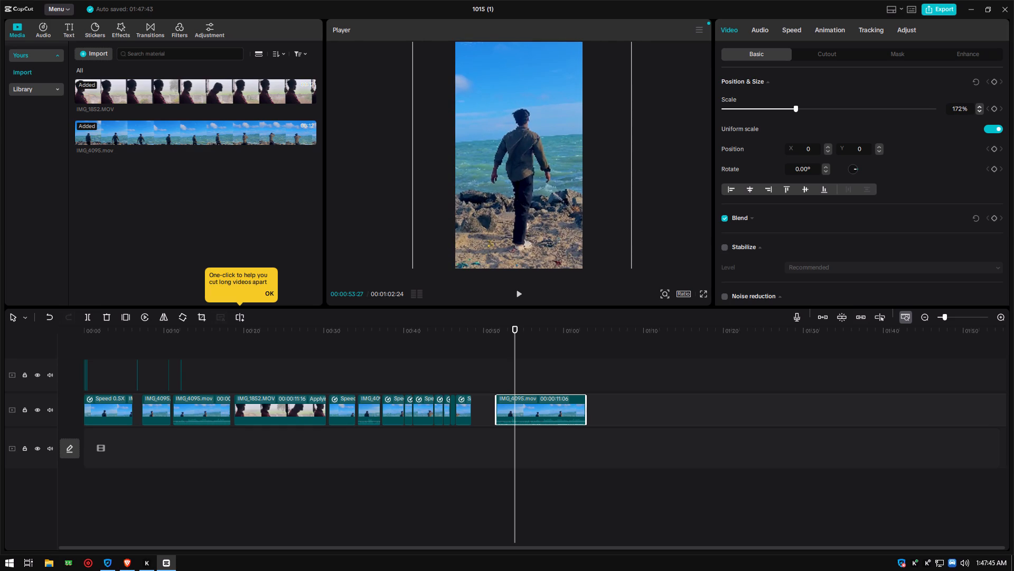
# Enable the chroma key on the enlarged IMG_4095.mov clip and try to raise its strength.
pyautogui.click(825, 57)
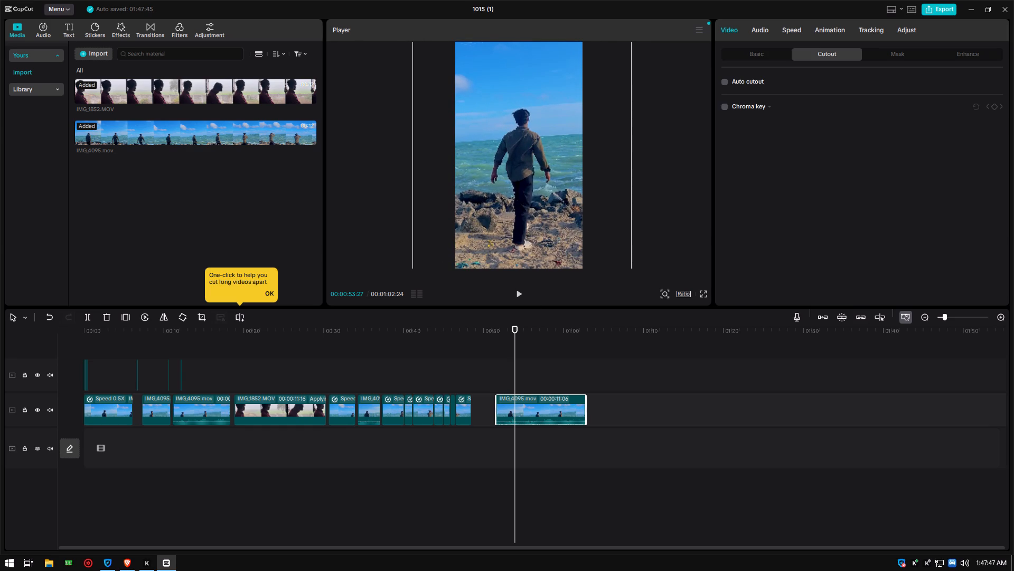
pyautogui.click(727, 104)
pyautogui.moveTo(767, 152); pyautogui.dragTo(805, 149)
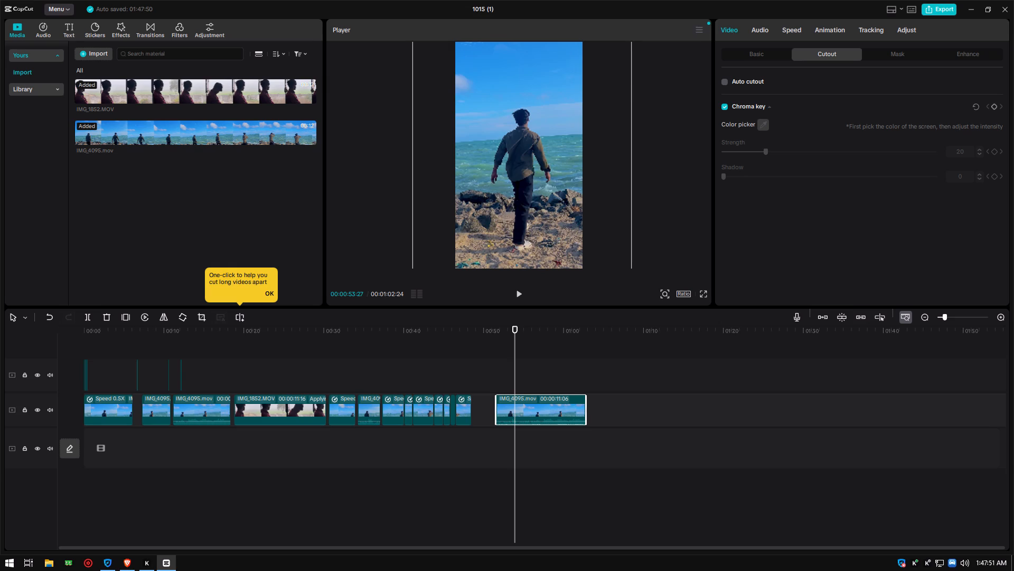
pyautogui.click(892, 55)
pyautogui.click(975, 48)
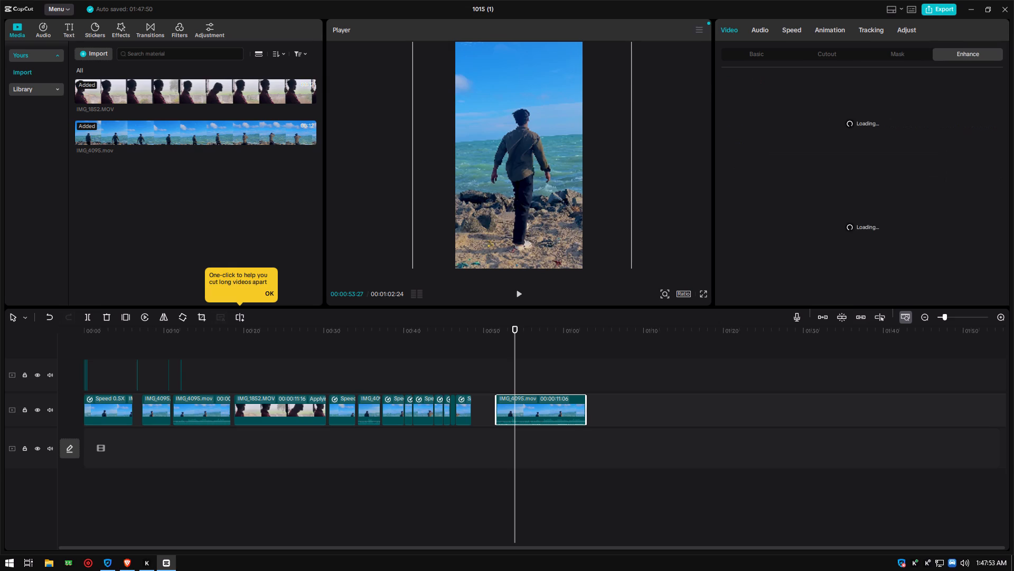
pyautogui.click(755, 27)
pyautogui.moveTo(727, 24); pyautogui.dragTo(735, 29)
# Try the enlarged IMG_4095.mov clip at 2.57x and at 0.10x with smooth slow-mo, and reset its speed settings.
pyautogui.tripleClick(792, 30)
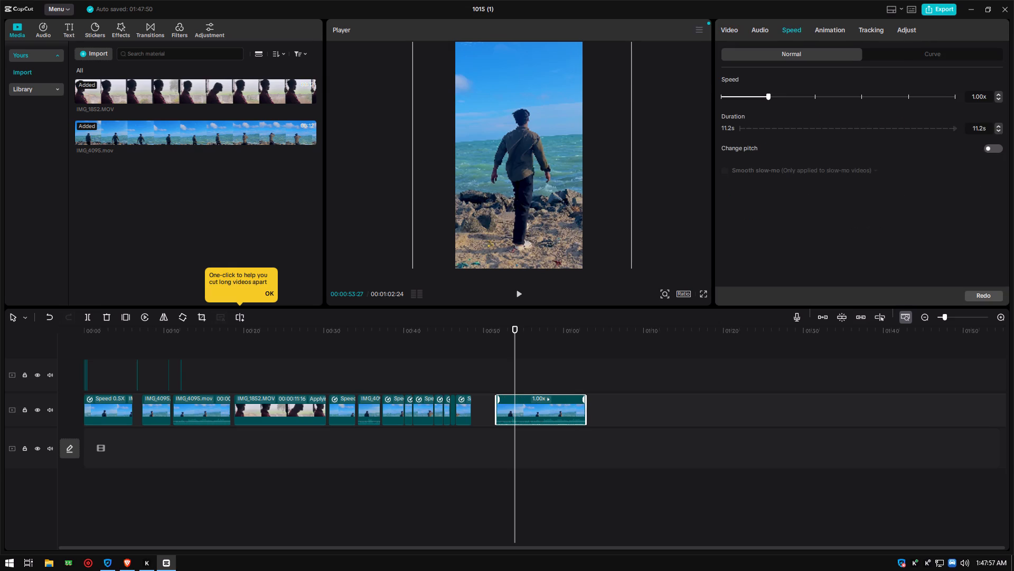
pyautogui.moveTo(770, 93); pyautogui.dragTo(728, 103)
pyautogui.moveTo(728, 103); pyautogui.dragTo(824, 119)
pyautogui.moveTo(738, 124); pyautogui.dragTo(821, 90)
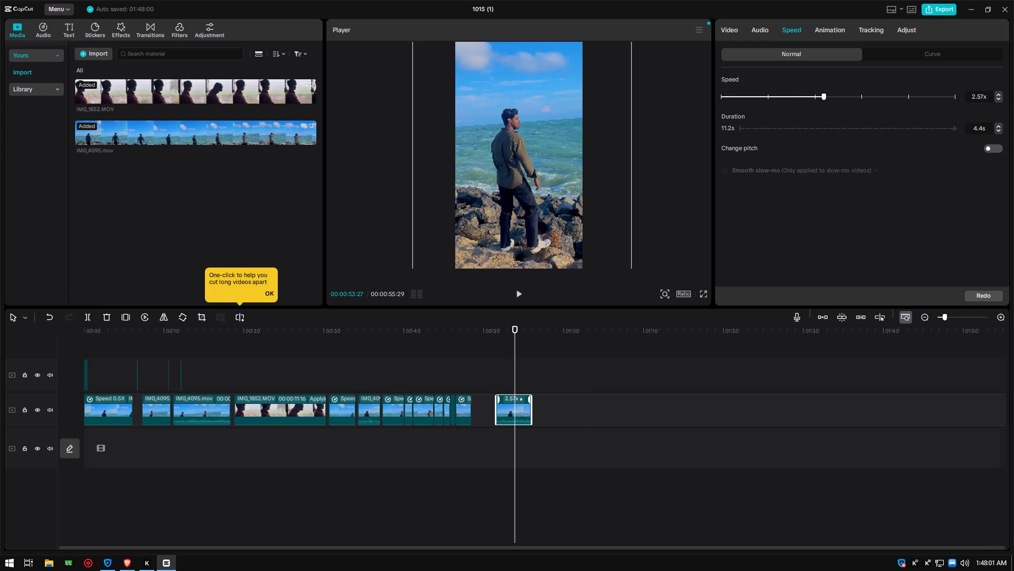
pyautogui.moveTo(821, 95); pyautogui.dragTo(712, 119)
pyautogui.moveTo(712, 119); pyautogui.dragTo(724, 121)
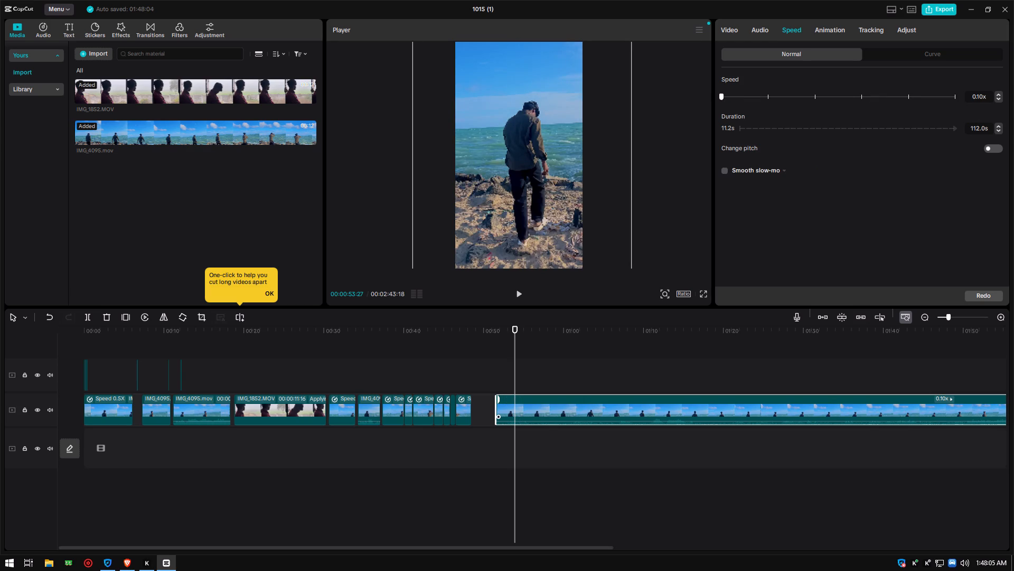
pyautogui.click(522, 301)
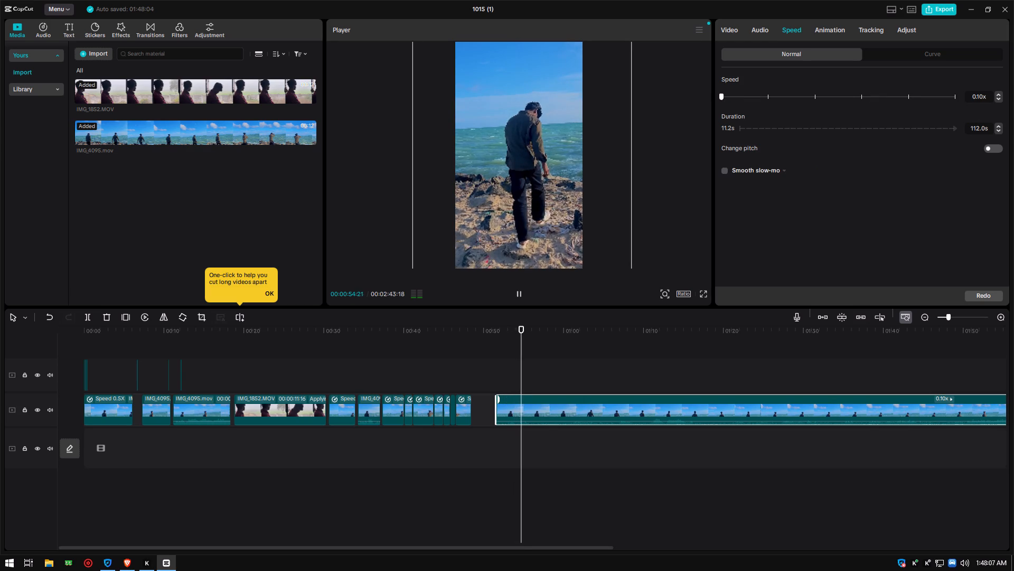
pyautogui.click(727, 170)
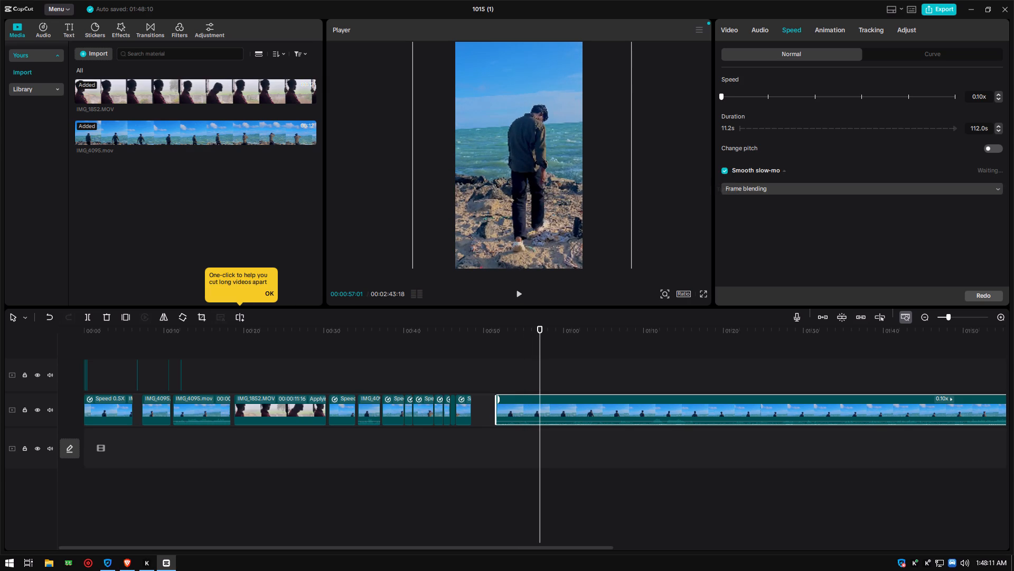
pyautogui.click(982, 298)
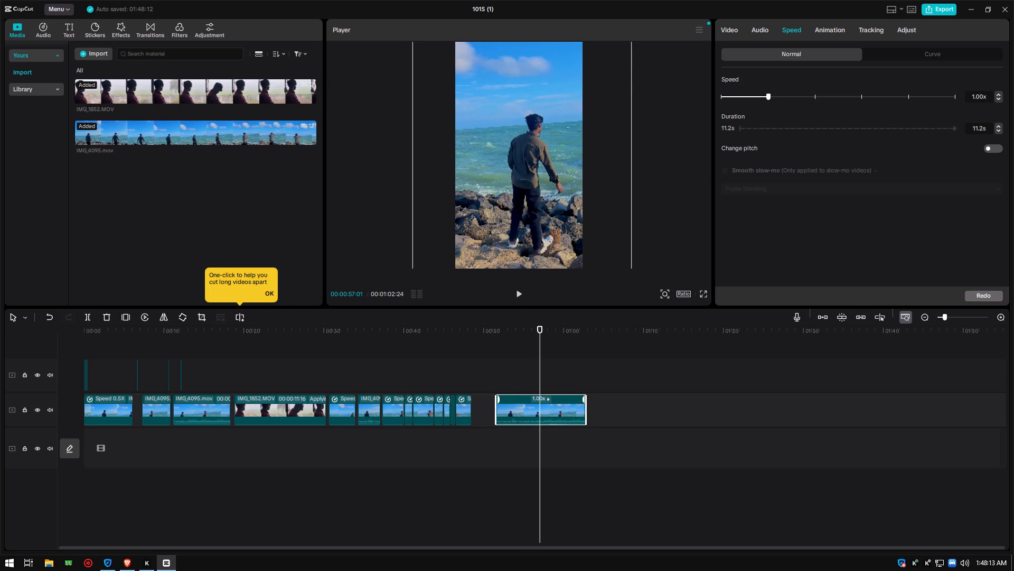
# Slow the enlarged IMG_4095.mov clip to 0.10x and apply smooth slow-mo using optical flow.
pyautogui.moveTo(764, 97); pyautogui.dragTo(718, 104)
pyautogui.click(726, 173)
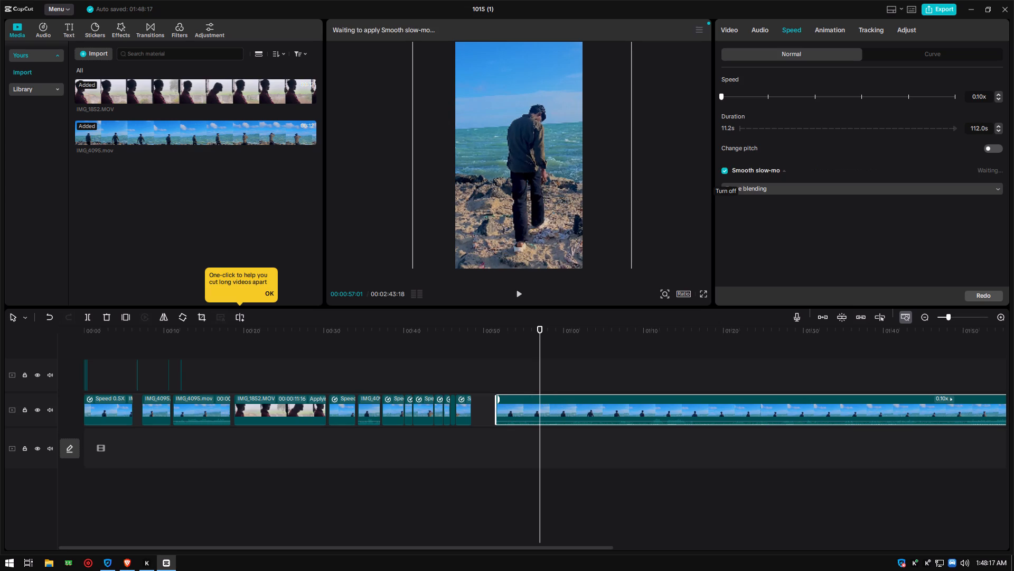
pyautogui.click(1004, 188)
pyautogui.click(1001, 188)
pyautogui.doubleClick(999, 188)
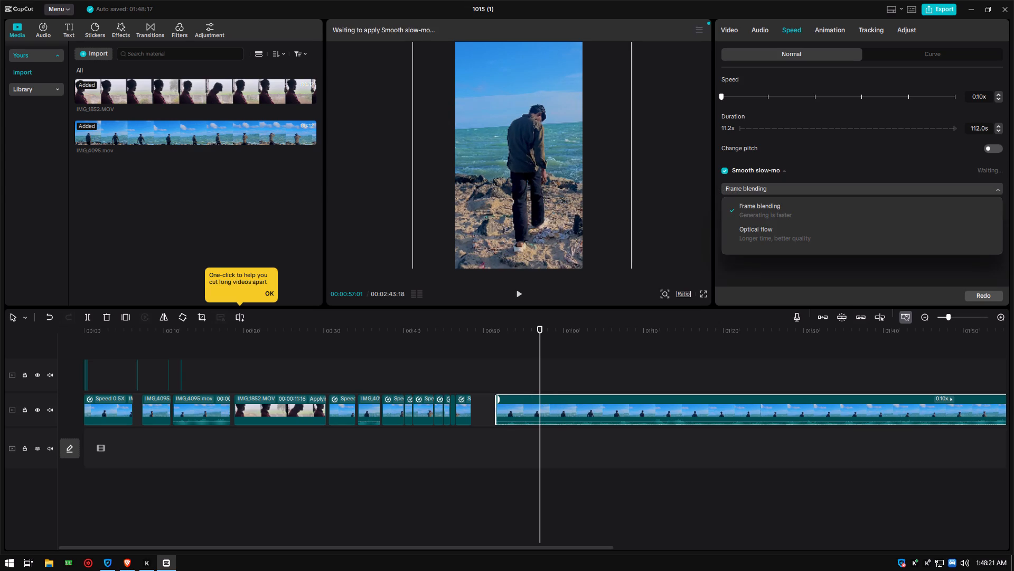
pyautogui.click(852, 233)
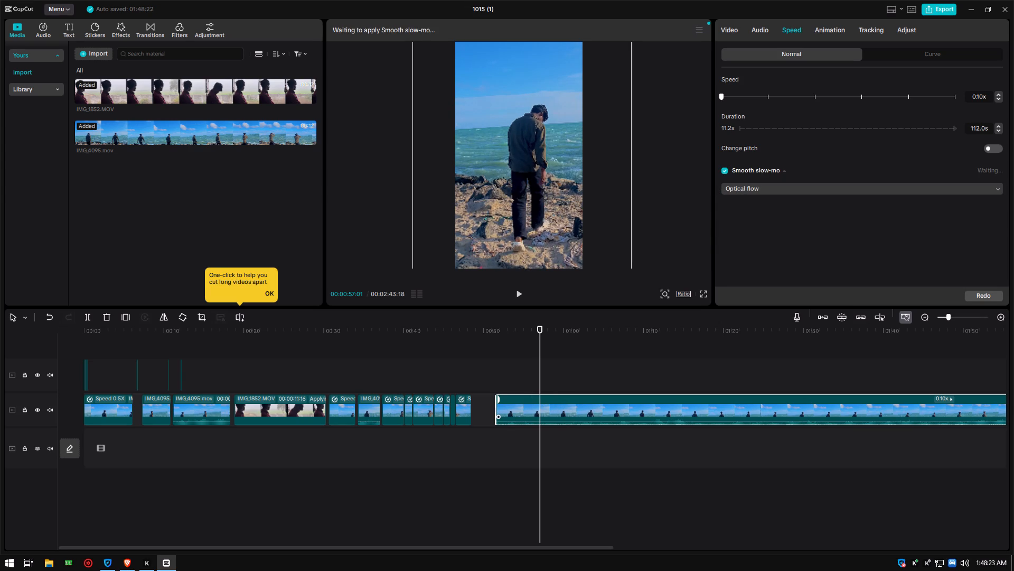
# Split the slowed IMG_4095.mov clip at 00:00:57:01, 00:01:00:02 and 00:01:03:25.
pyautogui.click(83, 322)
pyautogui.moveTo(540, 324); pyautogui.dragTo(558, 334)
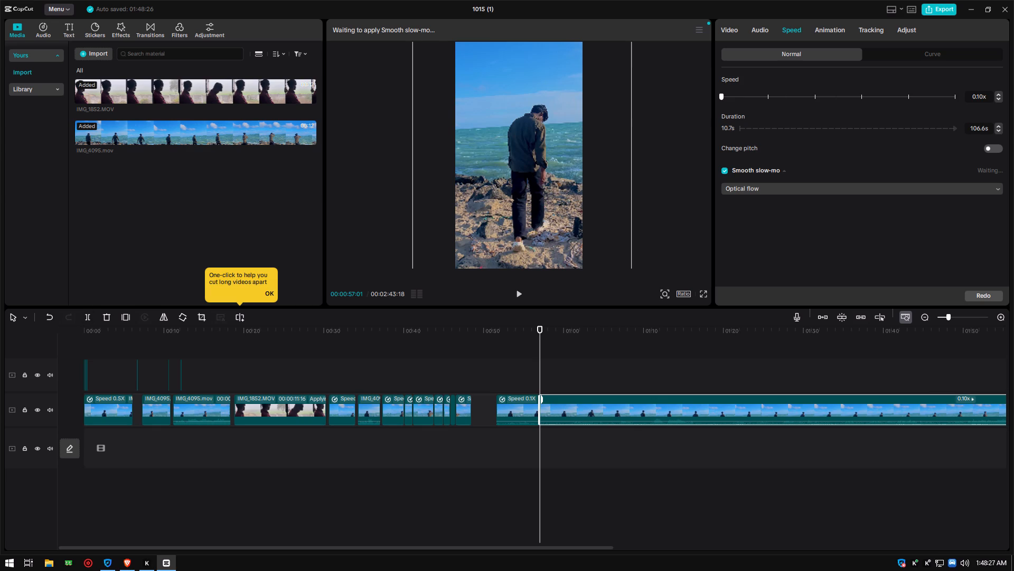
pyautogui.moveTo(558, 334); pyautogui.dragTo(567, 343)
pyautogui.moveTo(540, 327); pyautogui.dragTo(564, 330)
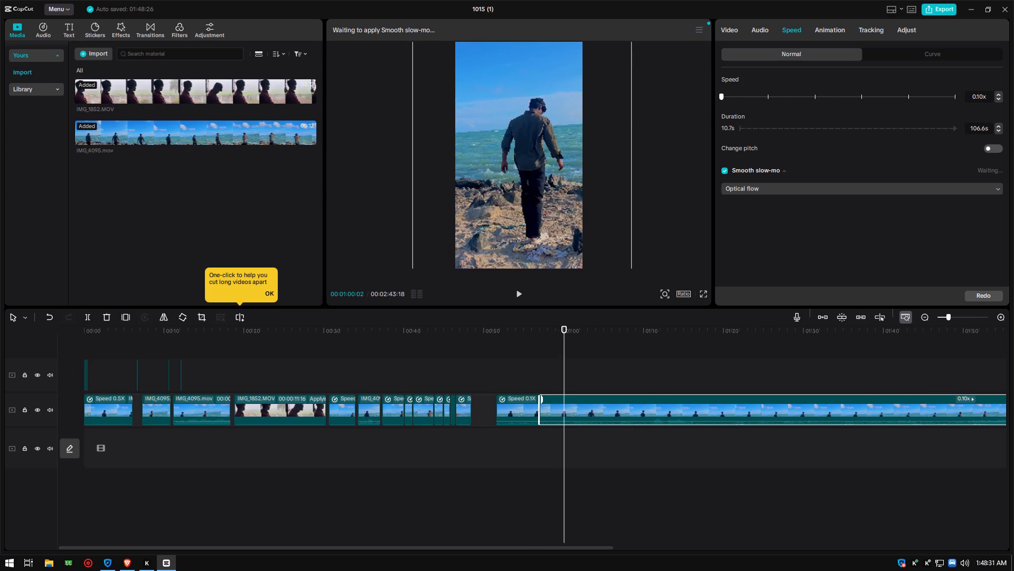
pyautogui.click(88, 315)
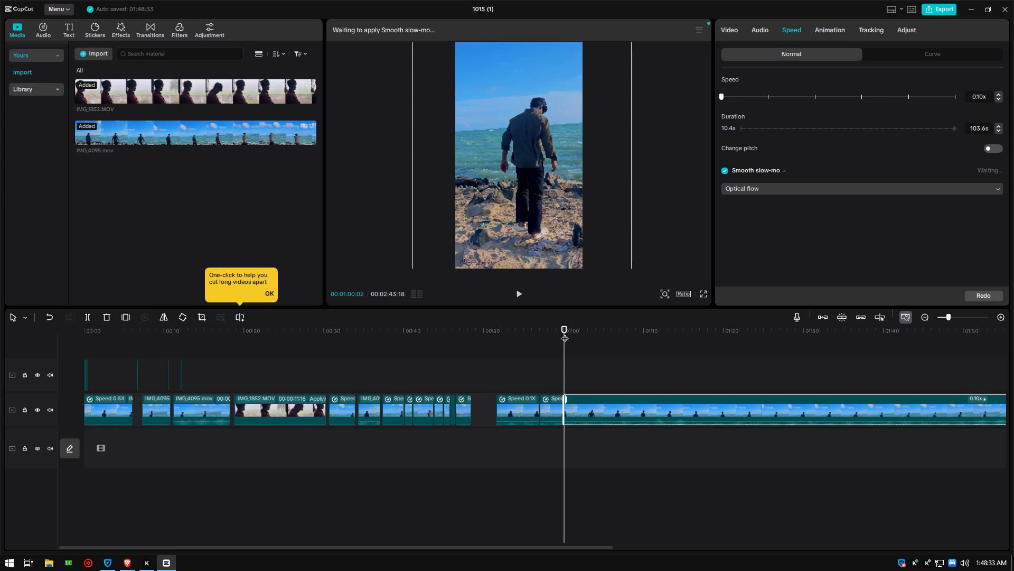
pyautogui.moveTo(564, 328); pyautogui.dragTo(600, 331)
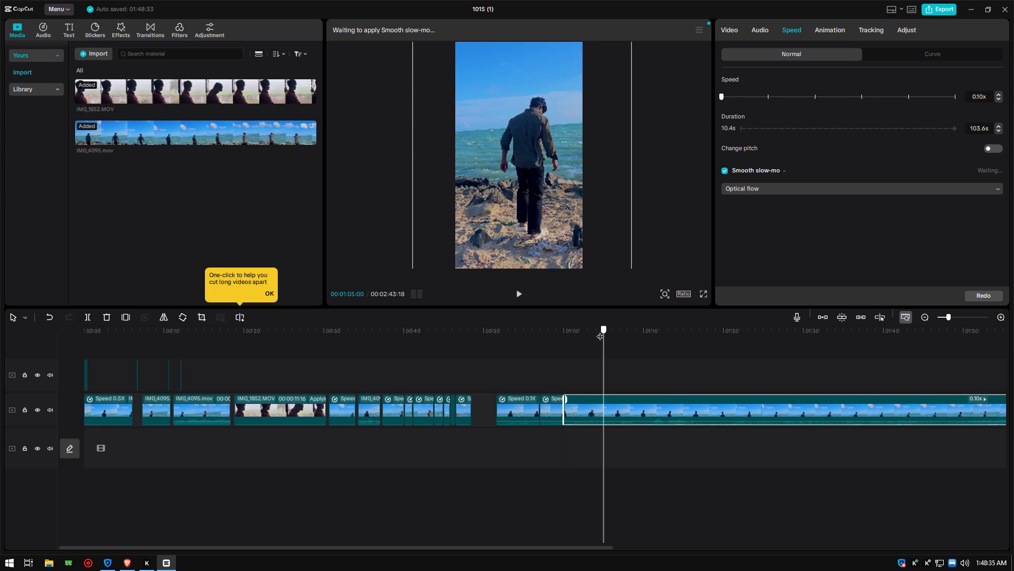
pyautogui.moveTo(600, 331); pyautogui.dragTo(594, 331)
pyautogui.click(87, 319)
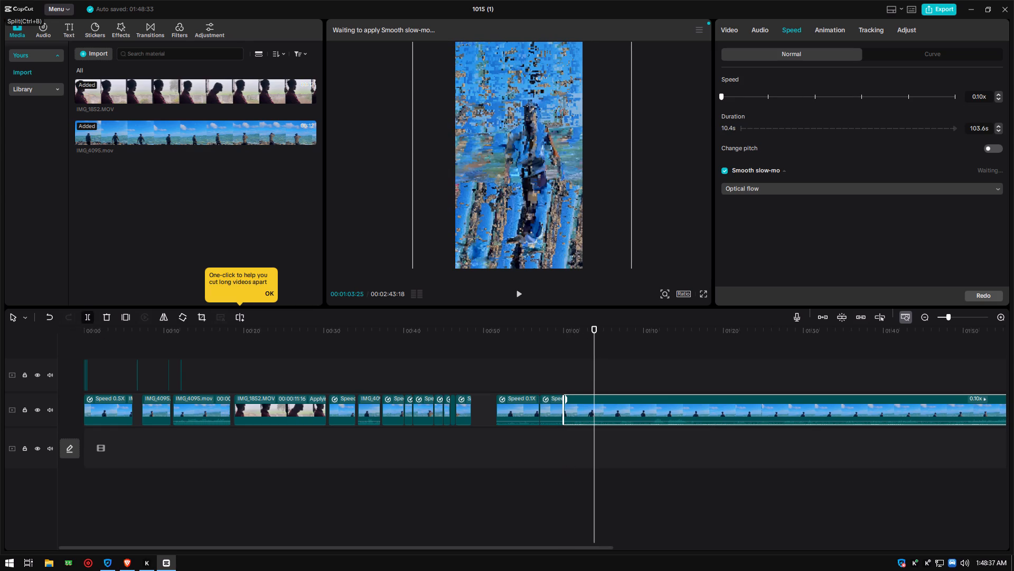
# Split the remaining slowed segment at 00:01:06:04, 00:01:08:18 and 00:01:10:09.
pyautogui.moveTo(593, 326); pyautogui.dragTo(611, 335)
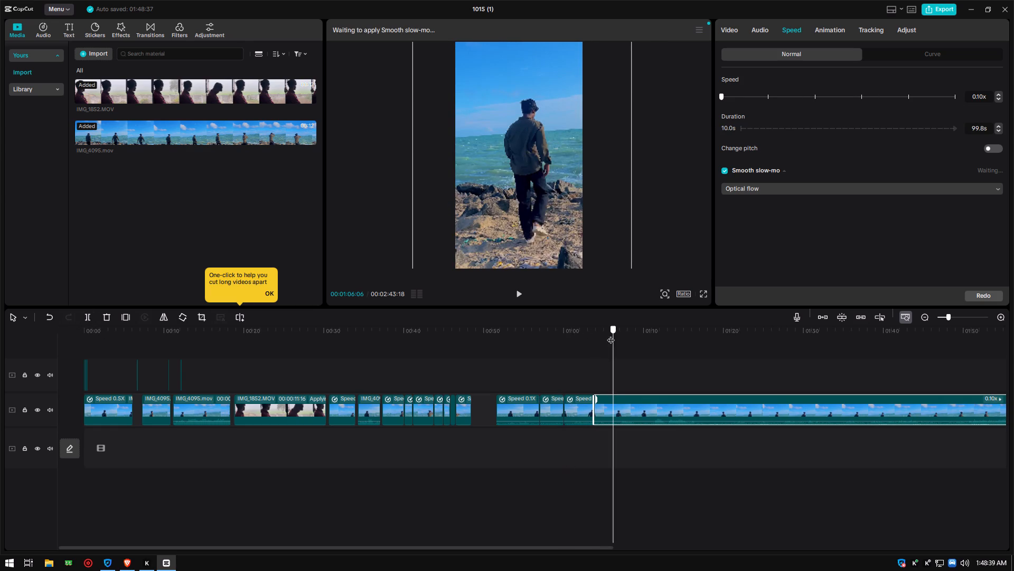
pyautogui.moveTo(611, 335); pyautogui.dragTo(613, 335)
pyautogui.click(84, 312)
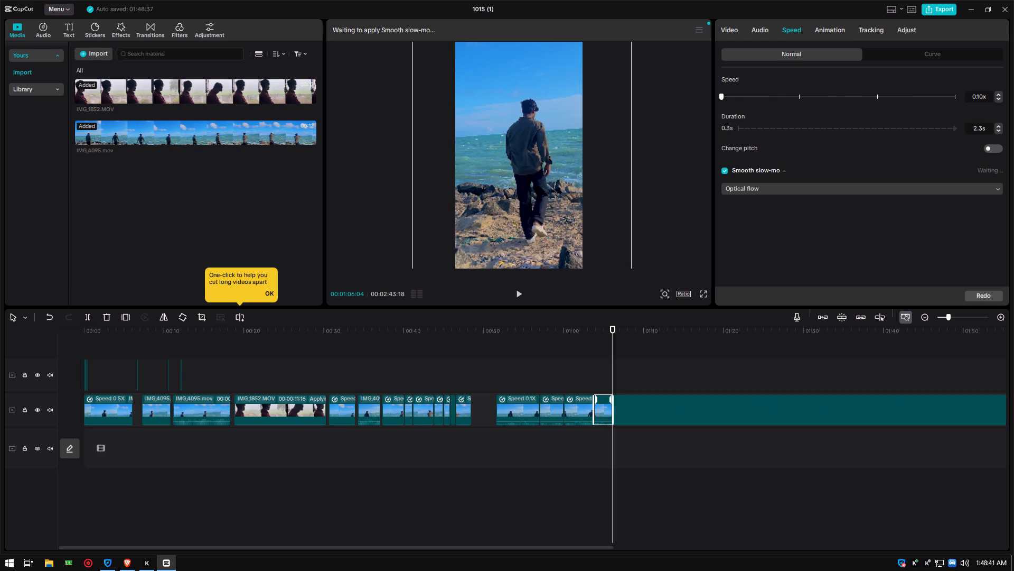
pyautogui.moveTo(612, 328); pyautogui.dragTo(632, 335)
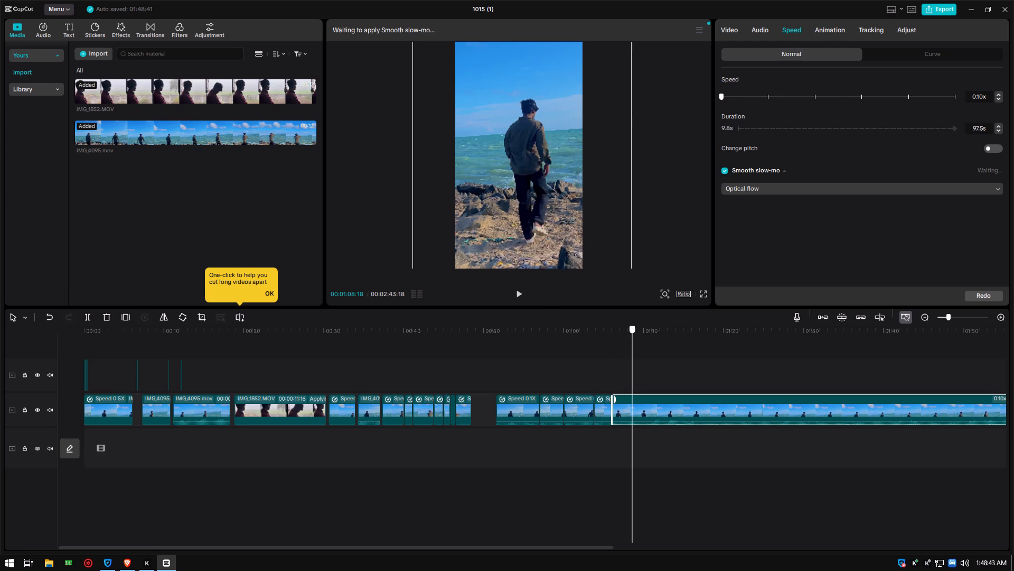
pyautogui.click(87, 319)
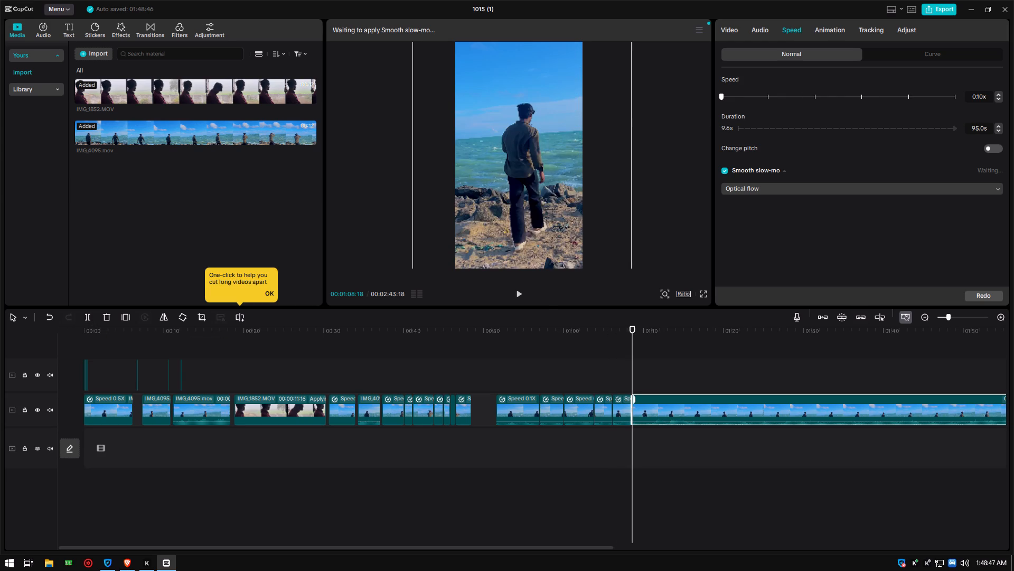
pyautogui.moveTo(634, 325); pyautogui.dragTo(646, 338)
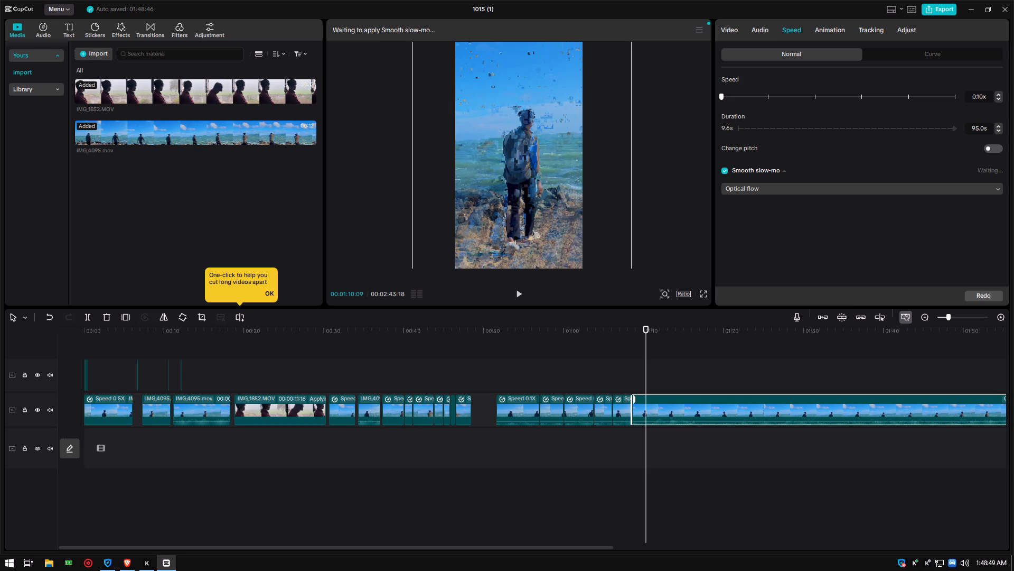
pyautogui.click(86, 313)
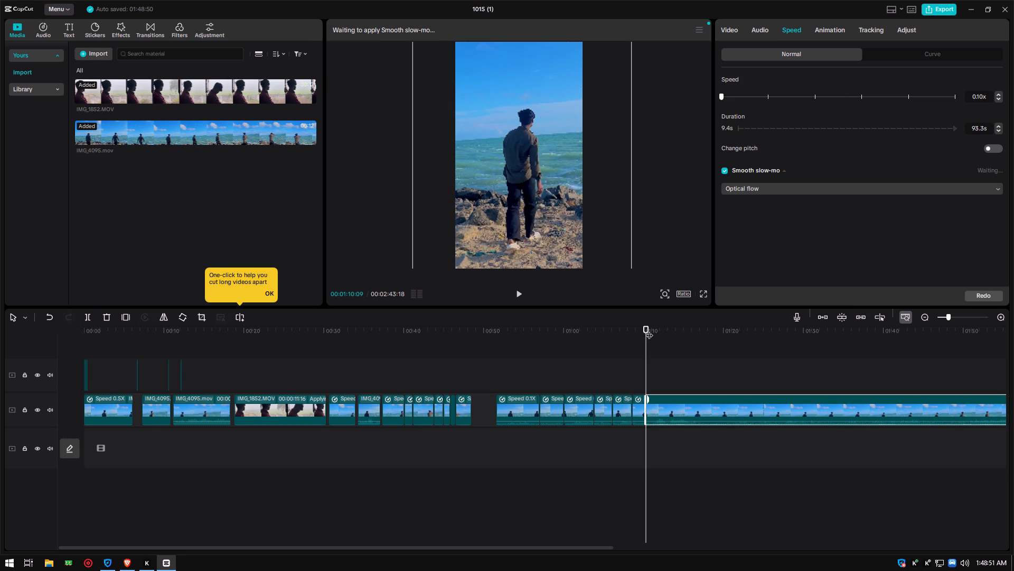
# Split the remaining slowed segment at 00:01:12:24, 00:01:14:10, 00:01:16:00 and 00:01:17:25.
pyautogui.moveTo(646, 329); pyautogui.dragTo(666, 345)
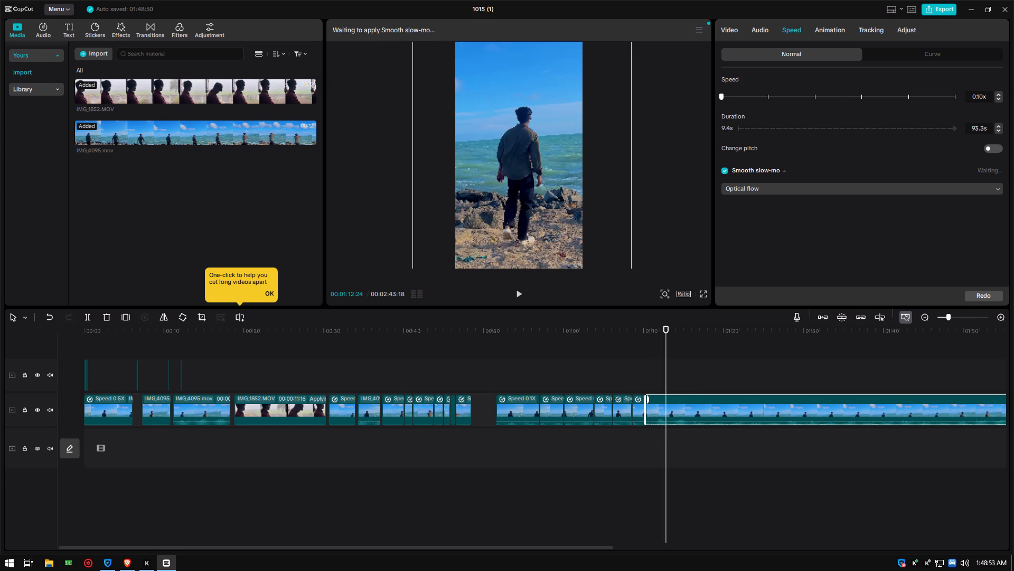
pyautogui.click(88, 314)
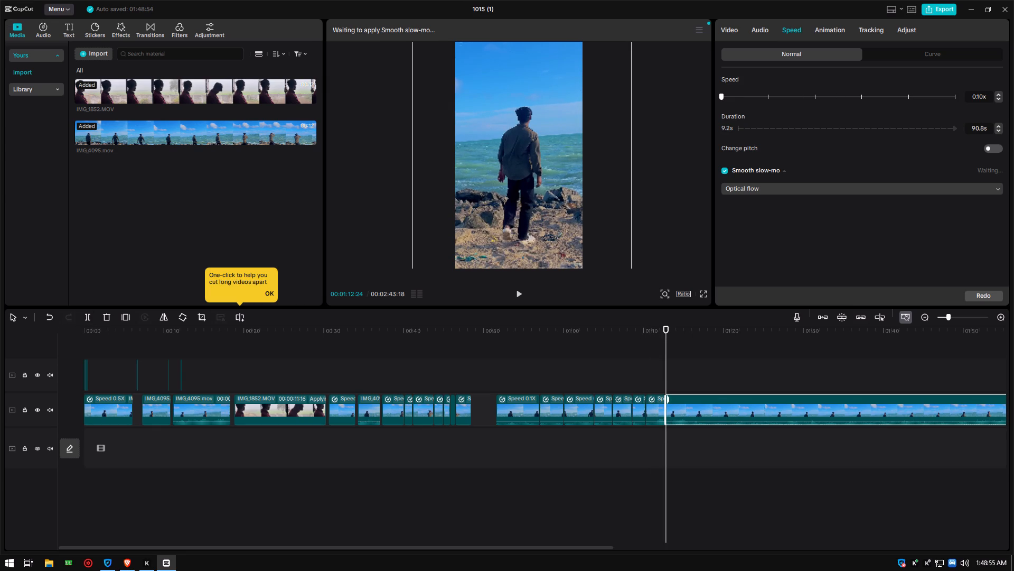
pyautogui.moveTo(666, 326); pyautogui.dragTo(678, 334)
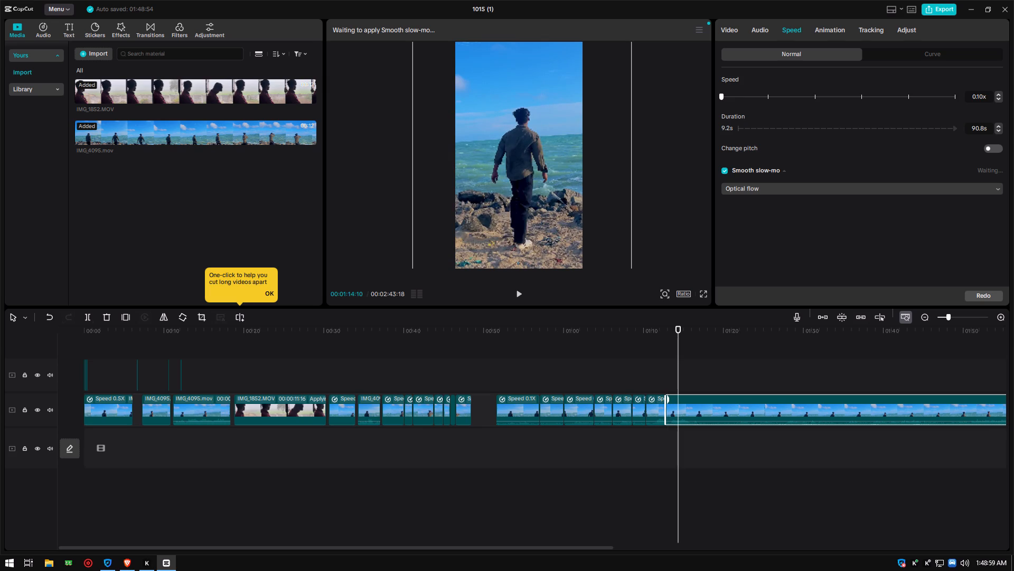
pyautogui.click(87, 316)
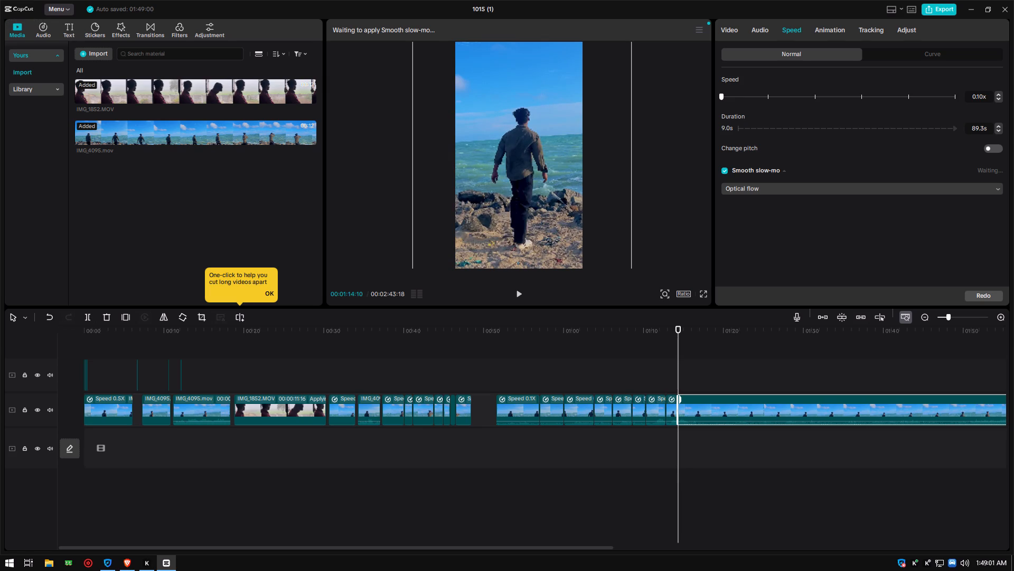
pyautogui.moveTo(679, 333); pyautogui.dragTo(691, 335)
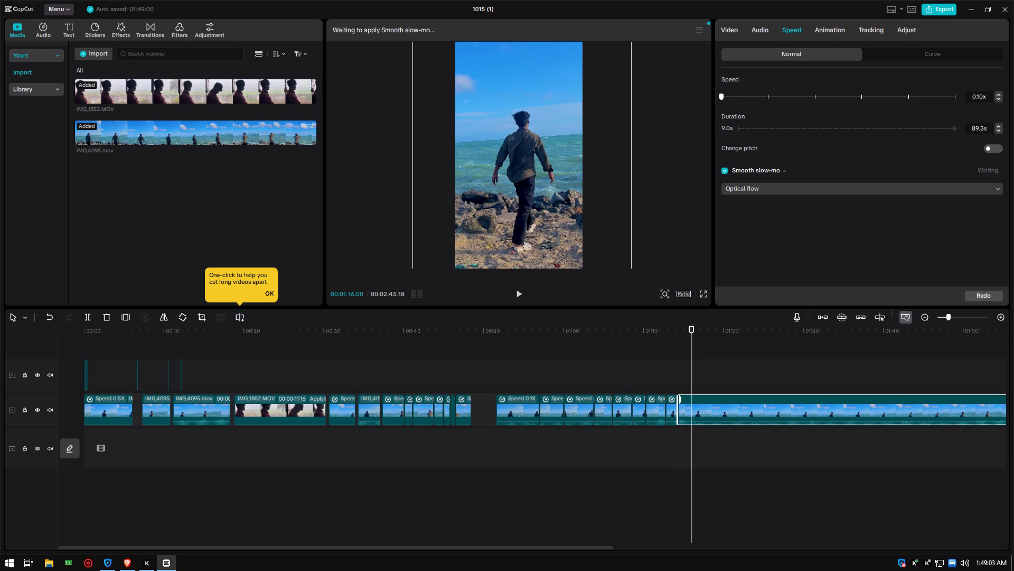
pyautogui.click(87, 314)
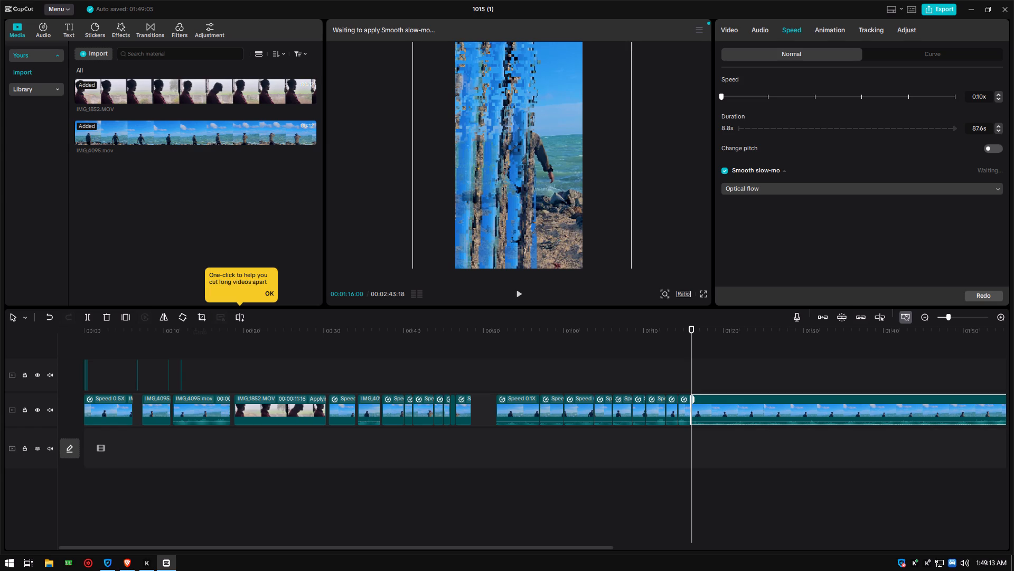
pyautogui.click(698, 338)
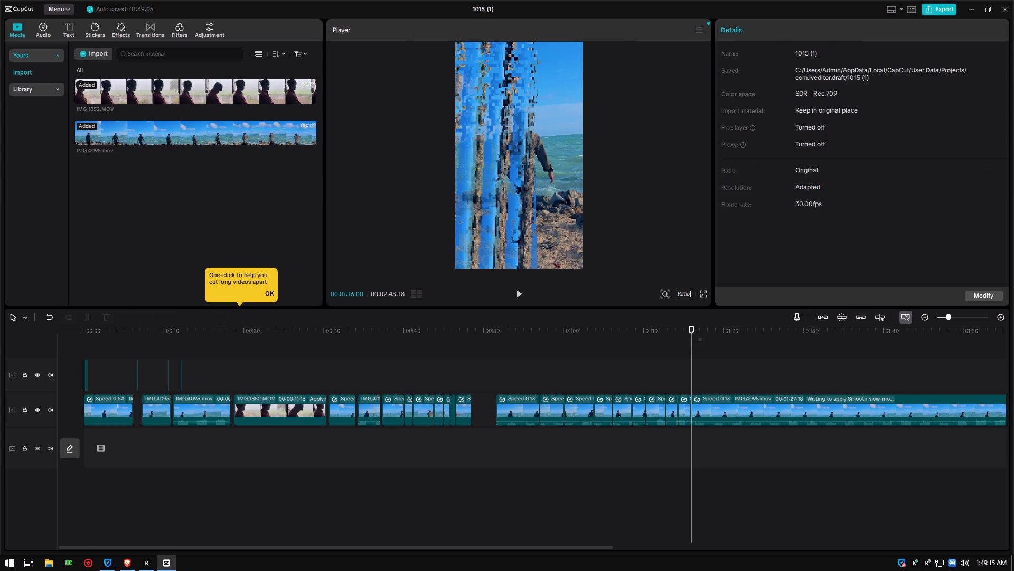
pyautogui.moveTo(692, 329); pyautogui.dragTo(706, 336)
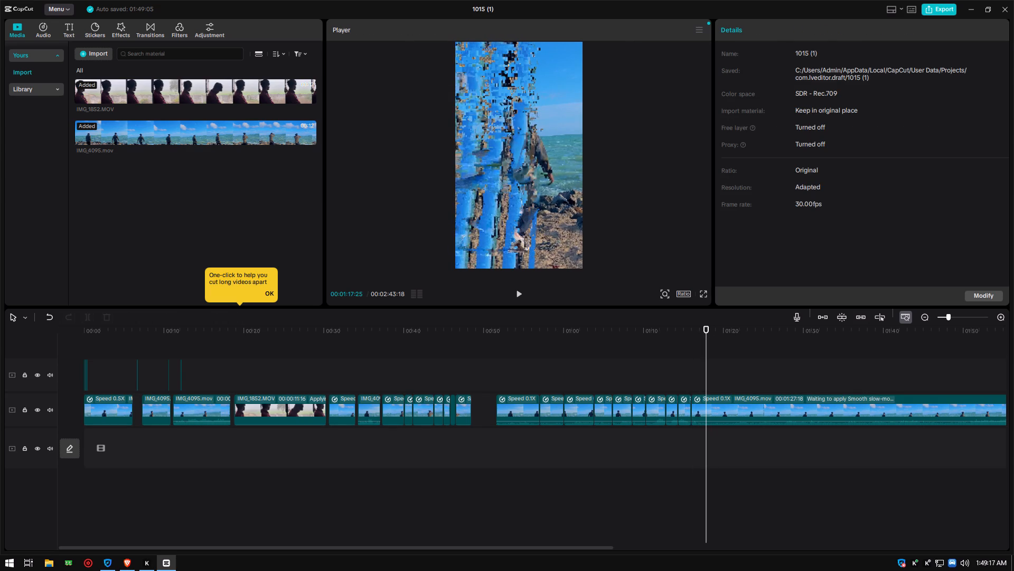
pyautogui.click(713, 416)
pyautogui.click(91, 319)
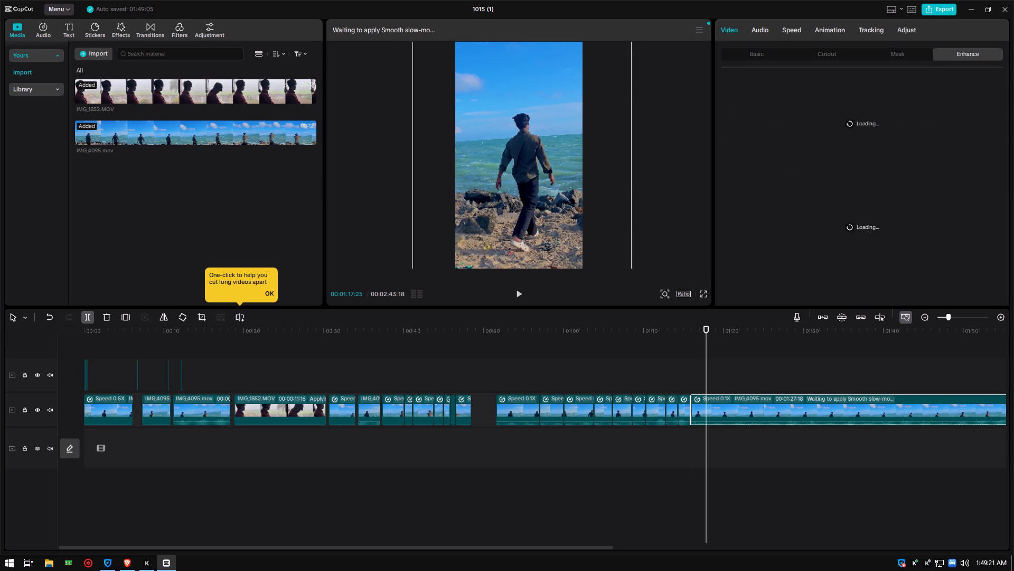
# Move the last two short slowed segments before the long remainder off their track, one to the track below and one to the track above.
pyautogui.moveTo(708, 330); pyautogui.dragTo(709, 329)
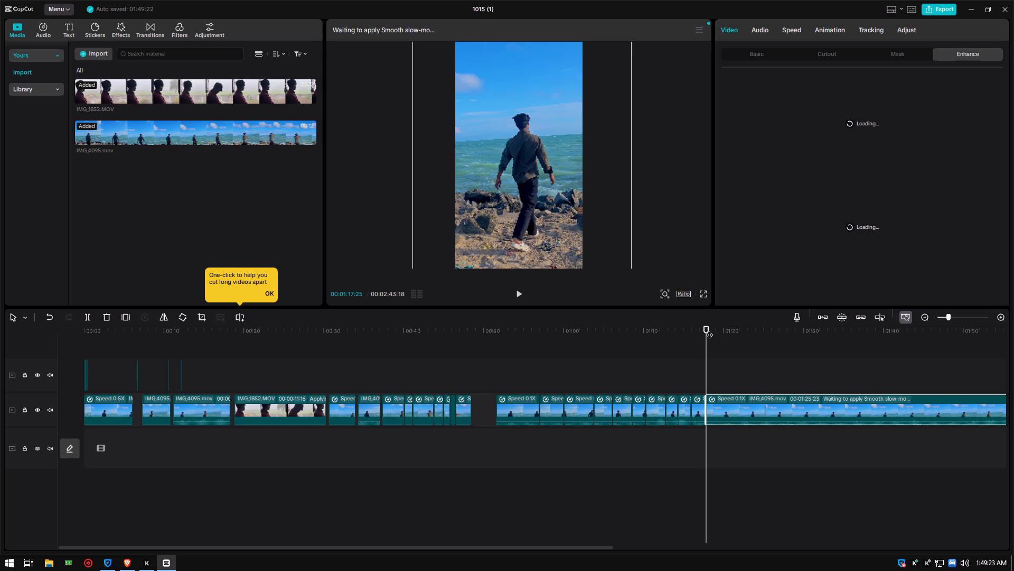
pyautogui.moveTo(709, 329); pyautogui.dragTo(722, 330)
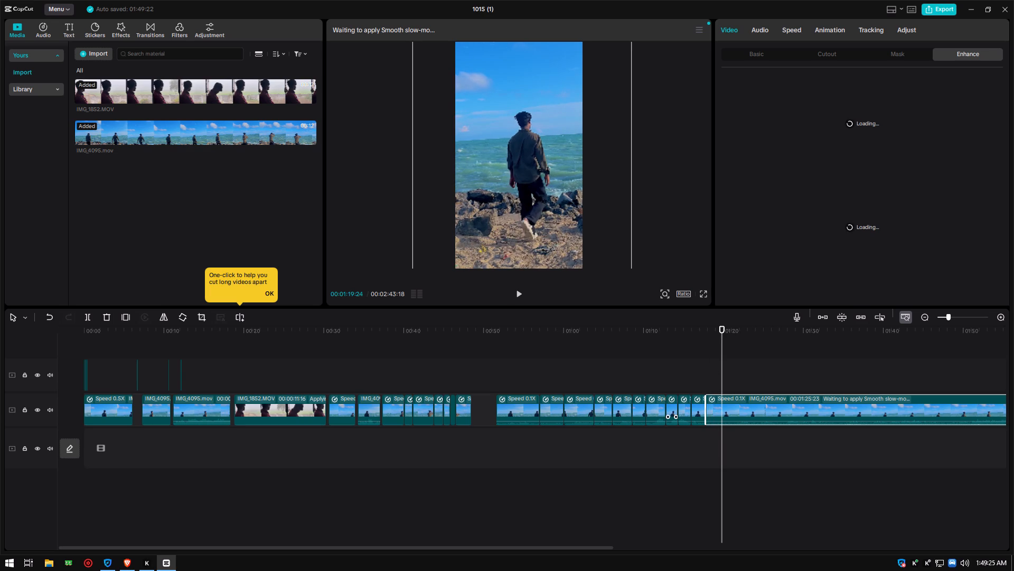
pyautogui.moveTo(698, 405); pyautogui.dragTo(678, 448)
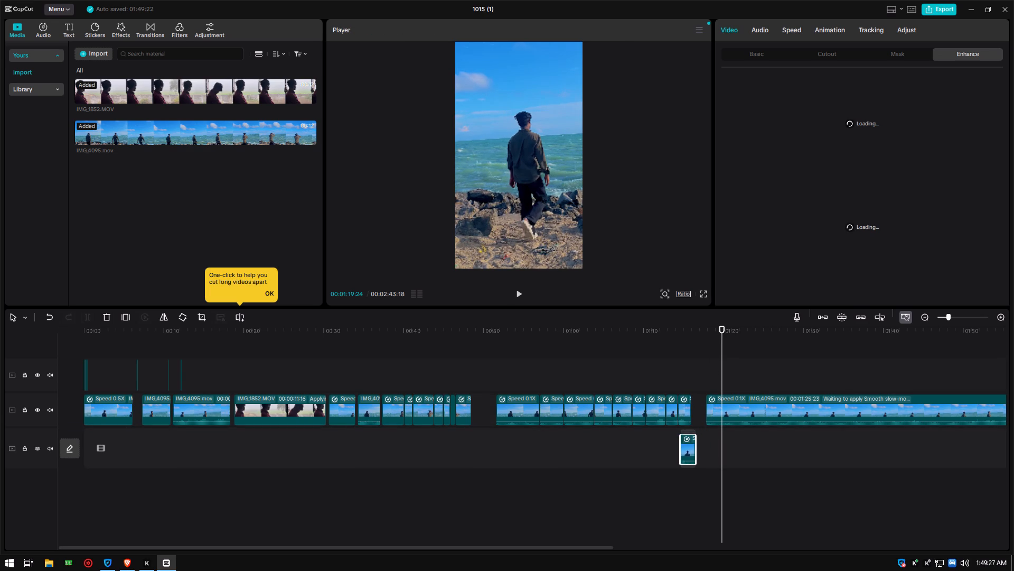
pyautogui.moveTo(687, 416); pyautogui.dragTo(653, 435)
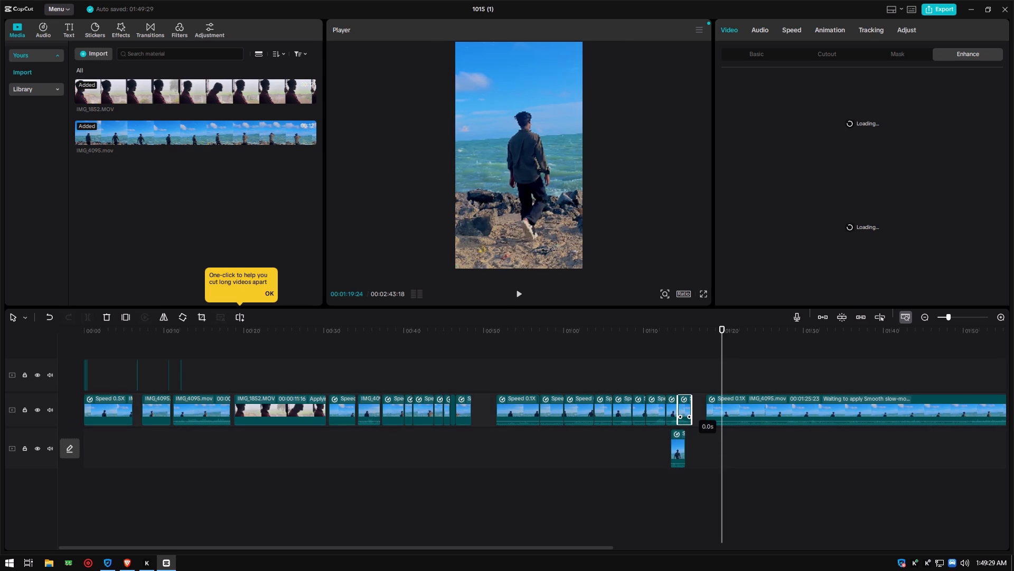
pyautogui.moveTo(653, 435); pyautogui.dragTo(684, 406)
pyautogui.moveTo(684, 405); pyautogui.dragTo(702, 388)
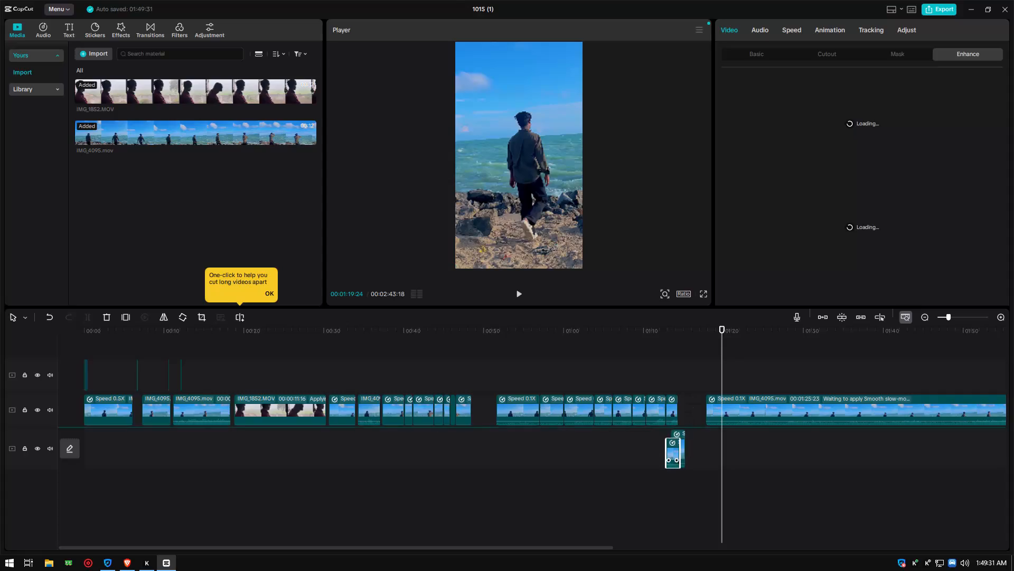
pyautogui.moveTo(702, 388); pyautogui.dragTo(681, 380)
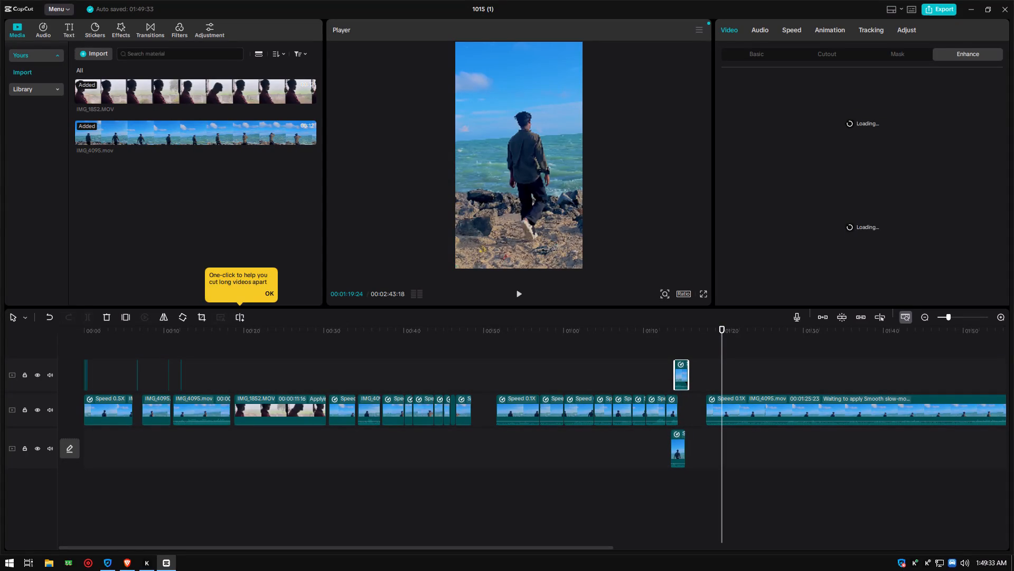
# Distribute four more short slowed segments, including the first one, two to the track above and two to the track below.
pyautogui.moveTo(649, 413); pyautogui.dragTo(615, 452)
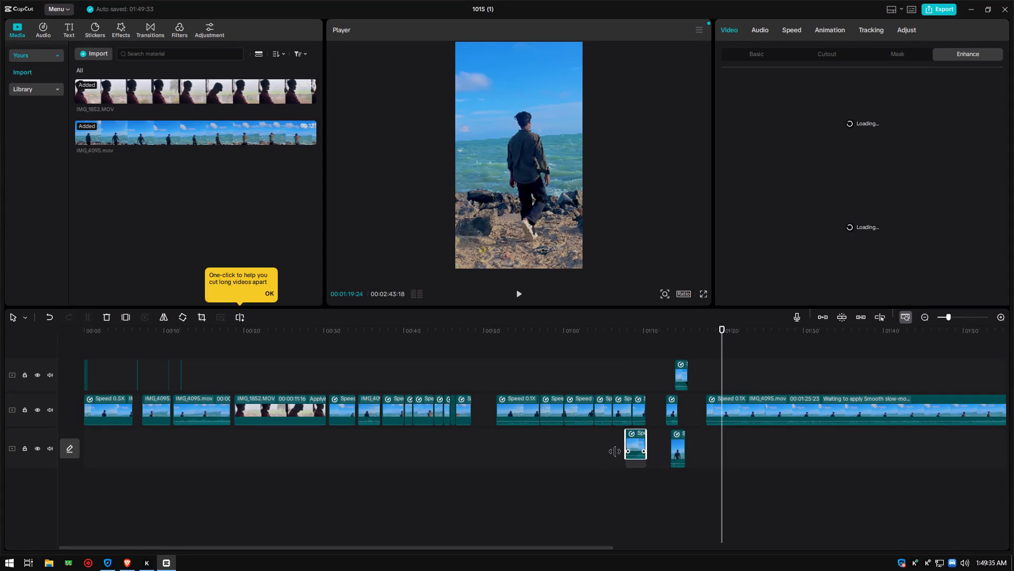
pyautogui.moveTo(615, 452); pyautogui.dragTo(607, 448)
pyautogui.moveTo(602, 409); pyautogui.dragTo(609, 401)
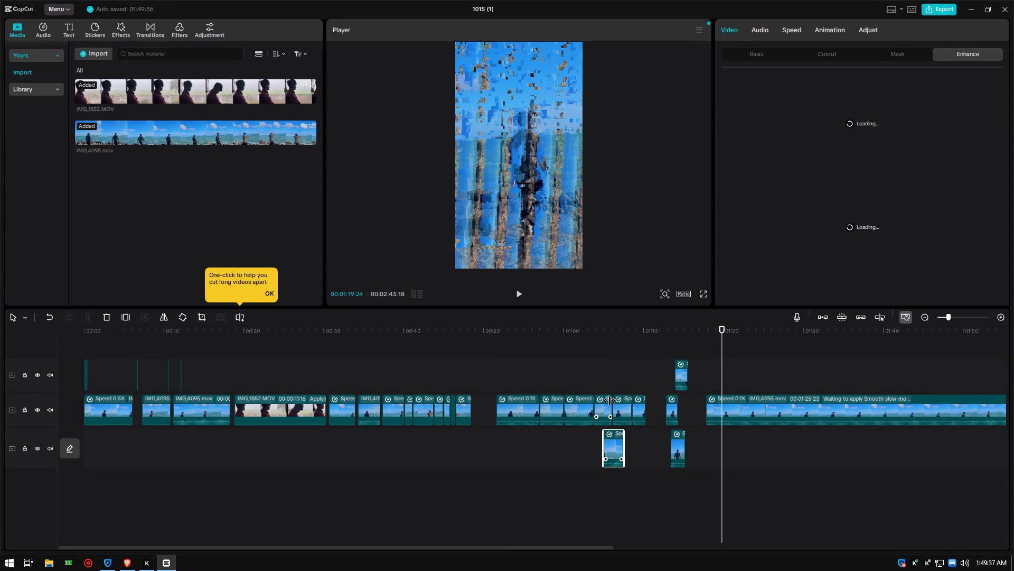
pyautogui.moveTo(609, 401); pyautogui.dragTo(632, 376)
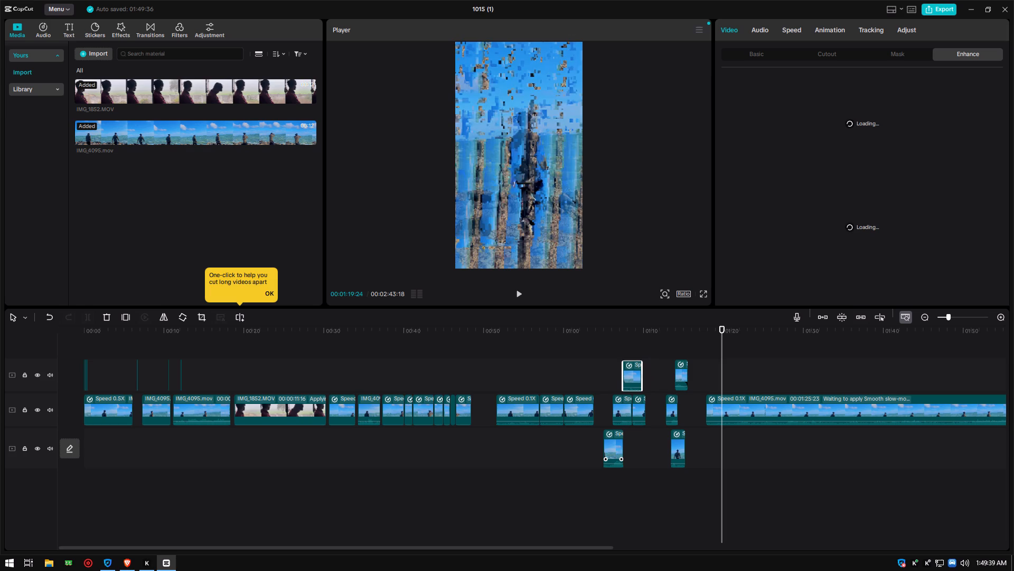
pyautogui.moveTo(572, 402); pyautogui.dragTo(528, 365)
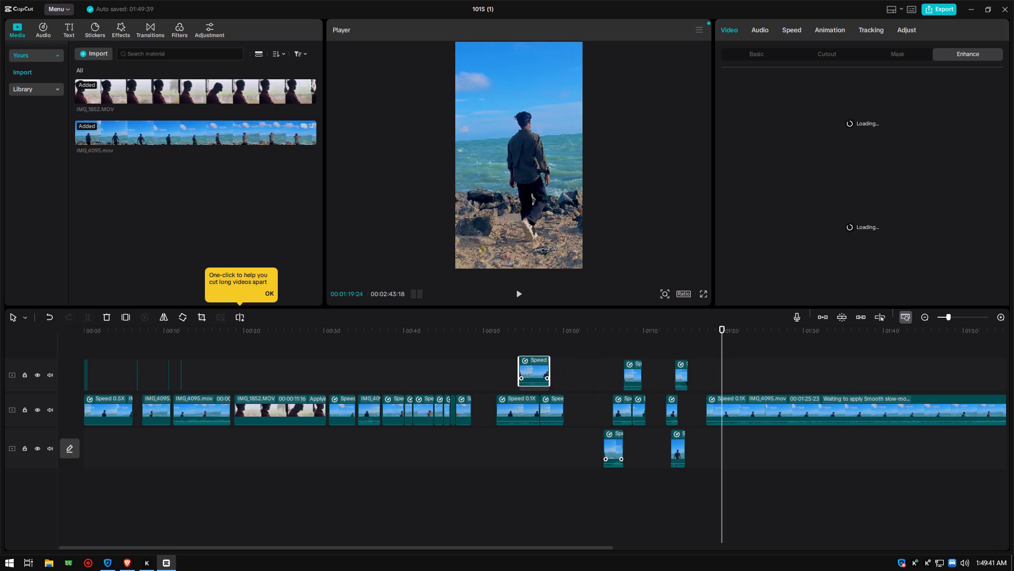
pyautogui.moveTo(528, 365); pyautogui.dragTo(533, 366)
pyautogui.moveTo(521, 391); pyautogui.dragTo(519, 400)
pyautogui.moveTo(525, 400); pyautogui.dragTo(490, 432)
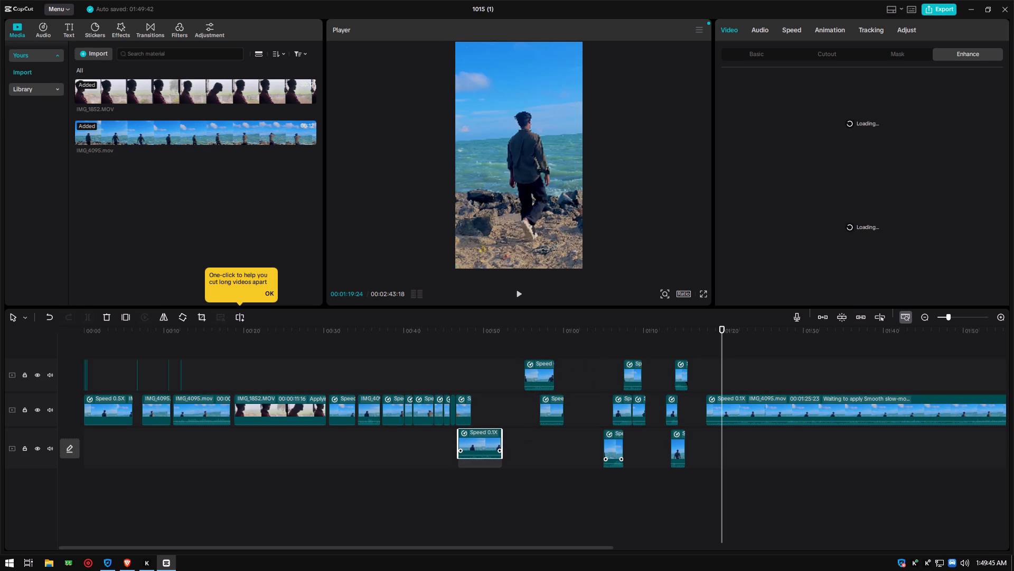
# Move the long remaining slowed IMG_4095.mov segment onto its own new track, starting at about 00:00:49:15.
pyautogui.moveTo(810, 402); pyautogui.dragTo(754, 419)
pyautogui.moveTo(699, 419); pyautogui.dragTo(648, 421)
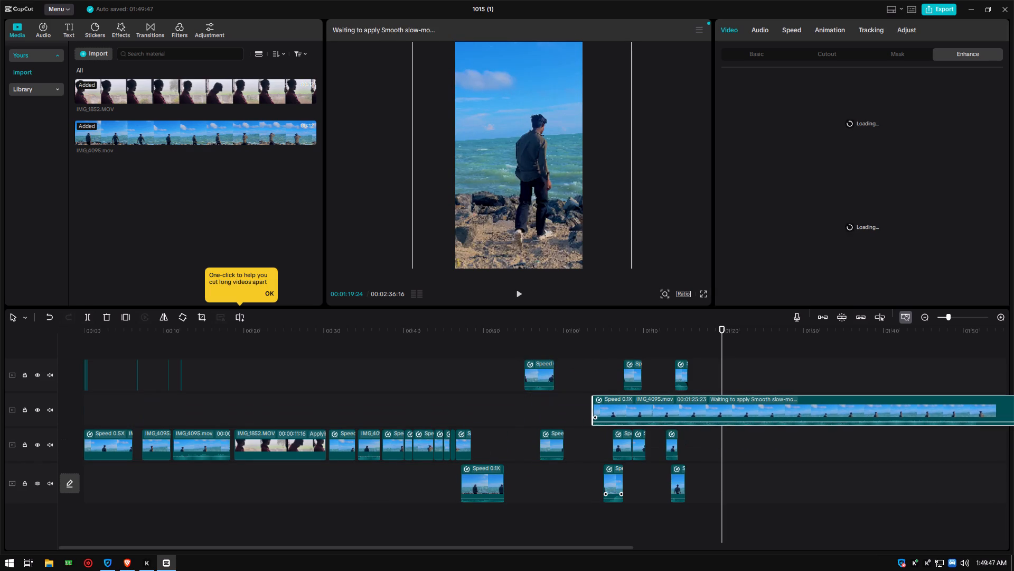
pyautogui.moveTo(661, 418); pyautogui.dragTo(539, 413)
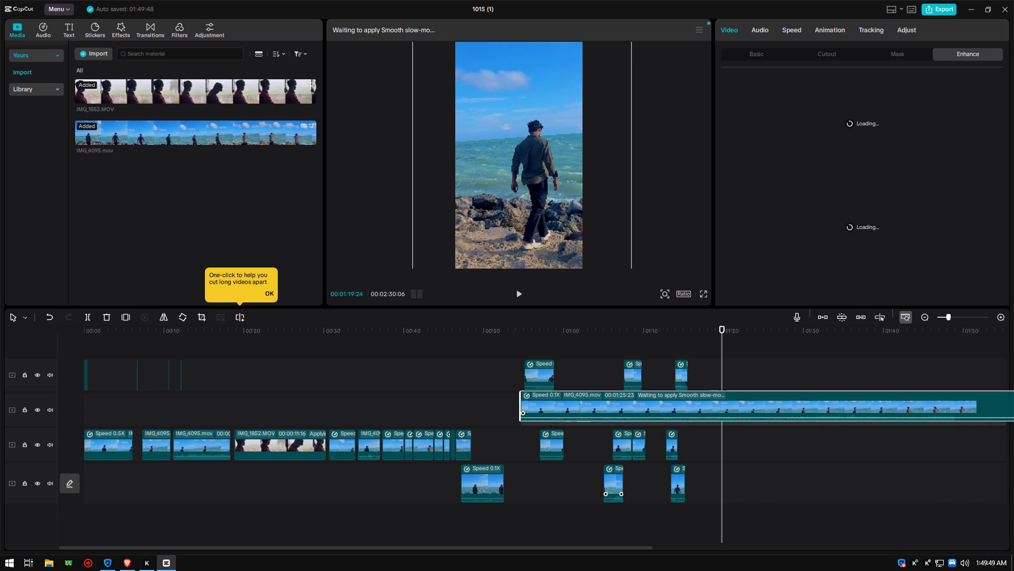
pyautogui.moveTo(539, 413); pyautogui.dragTo(541, 412)
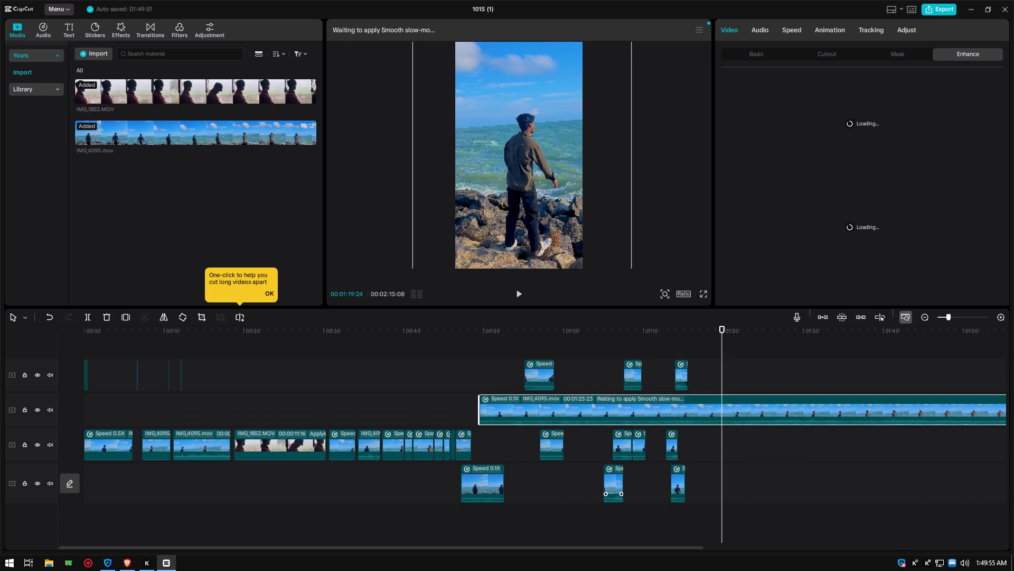
# Split the moved long IMG_4095.mov segment at 00:01:19:24, 00:01:23:04 and 00:01:27:04.
pyautogui.click(87, 317)
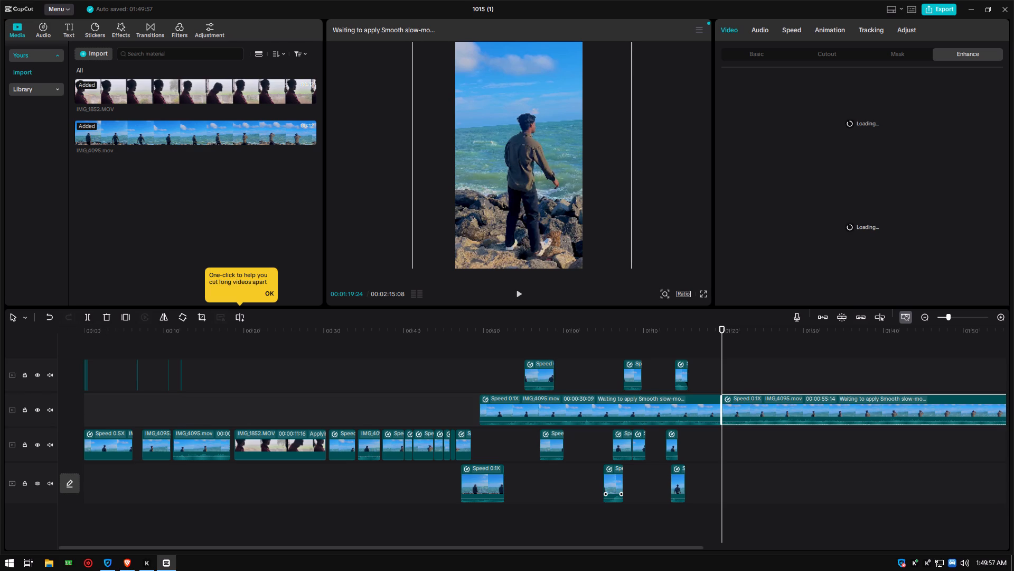
pyautogui.moveTo(725, 323); pyautogui.dragTo(772, 354)
pyautogui.moveTo(720, 329); pyautogui.dragTo(748, 349)
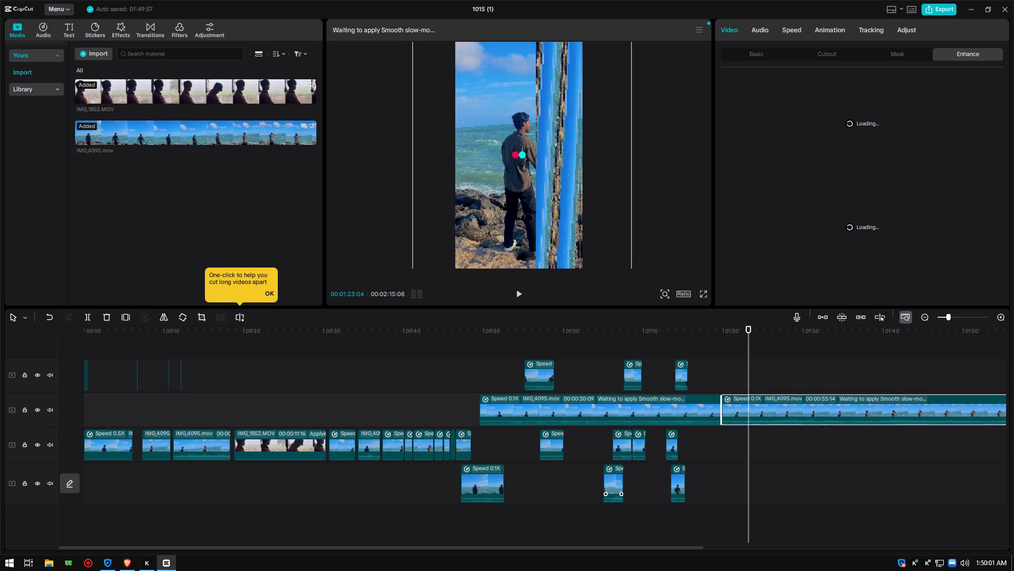
pyautogui.click(90, 319)
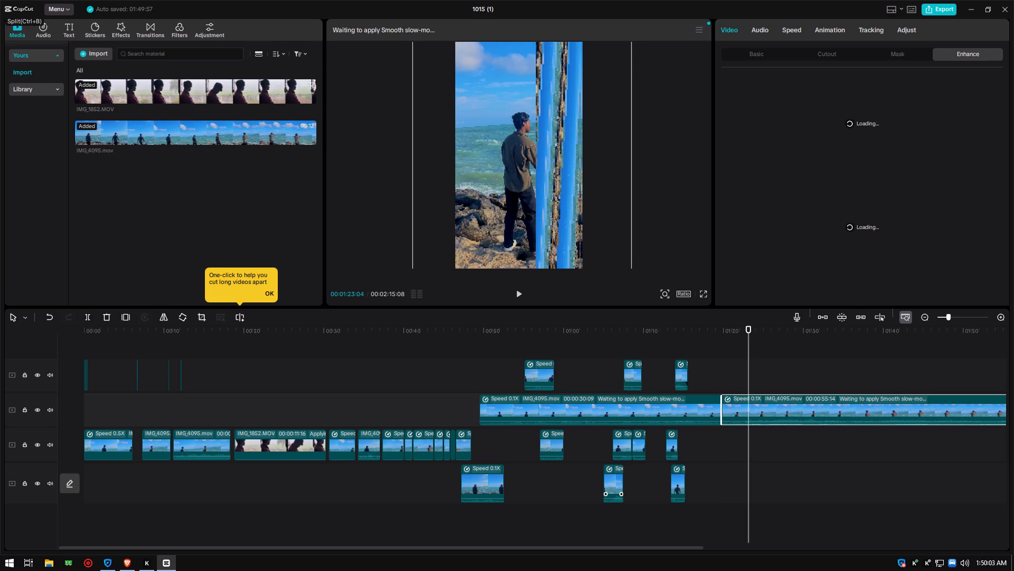
pyautogui.moveTo(750, 328); pyautogui.dragTo(781, 351)
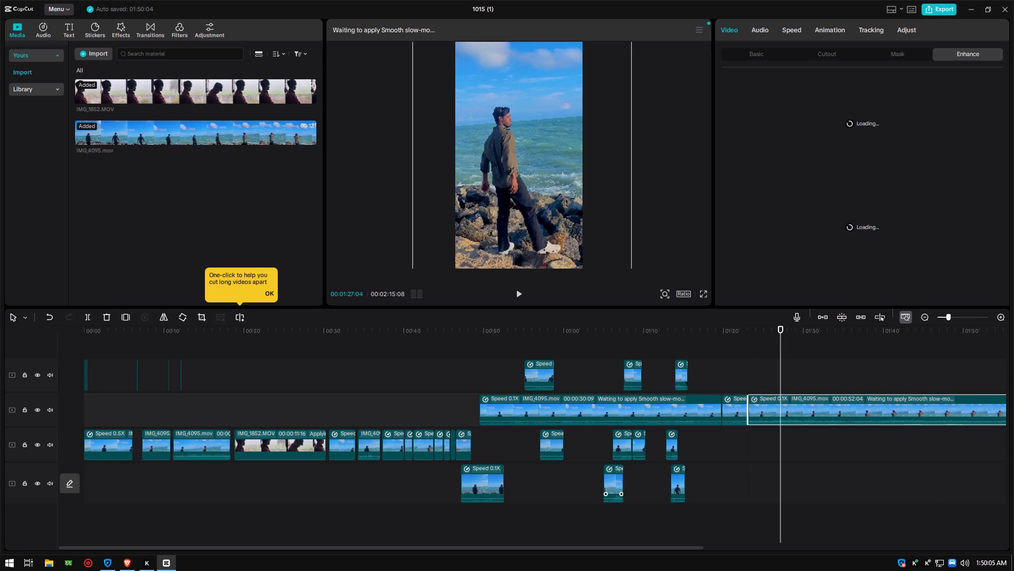
pyautogui.moveTo(95, 310); pyautogui.dragTo(89, 315)
pyautogui.click(89, 316)
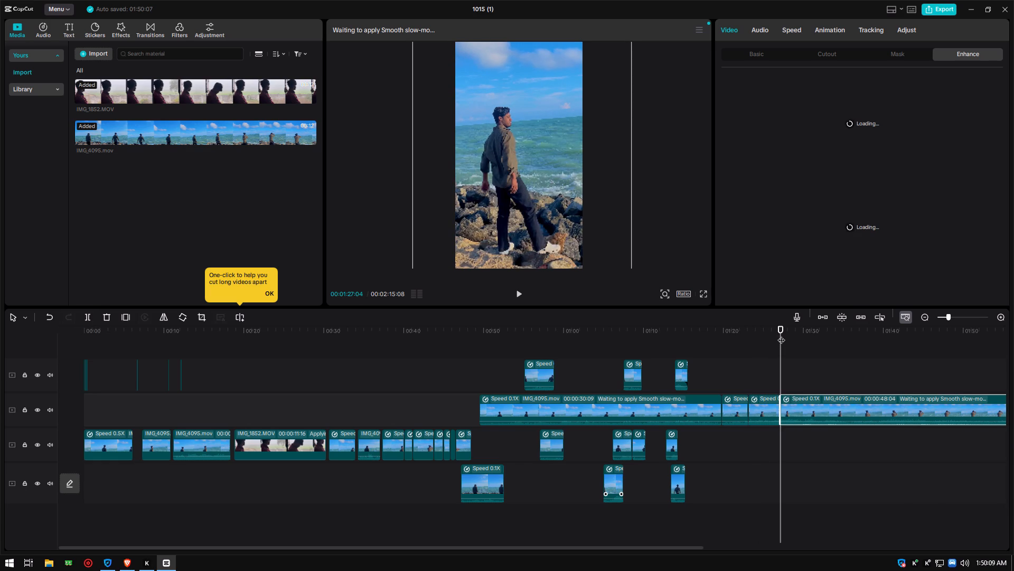
# Split the remaining end part of the long slowed segment at 00:01:29:16 and 00:01:30:24.
pyautogui.moveTo(781, 335); pyautogui.dragTo(800, 343)
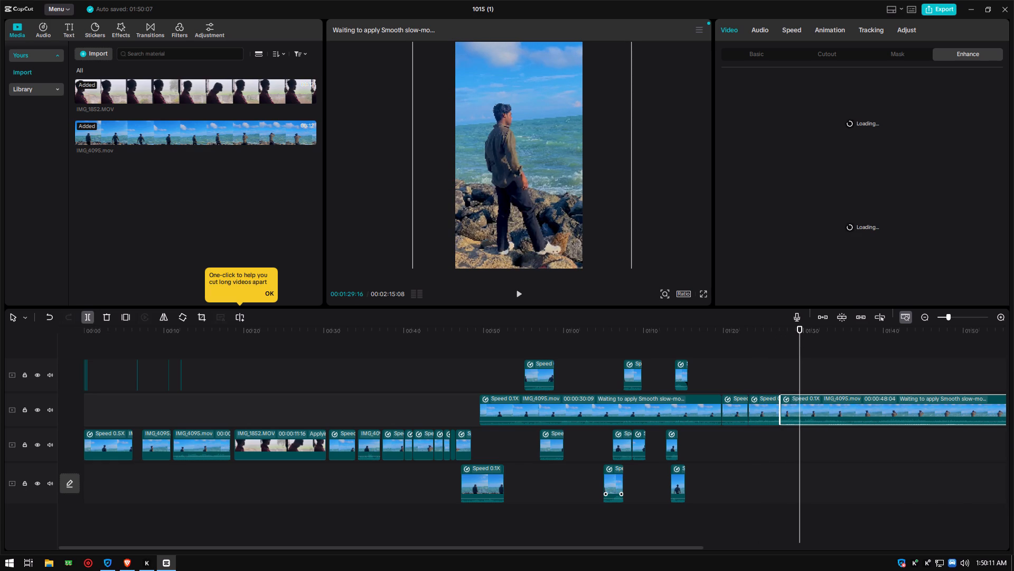
pyautogui.click(89, 317)
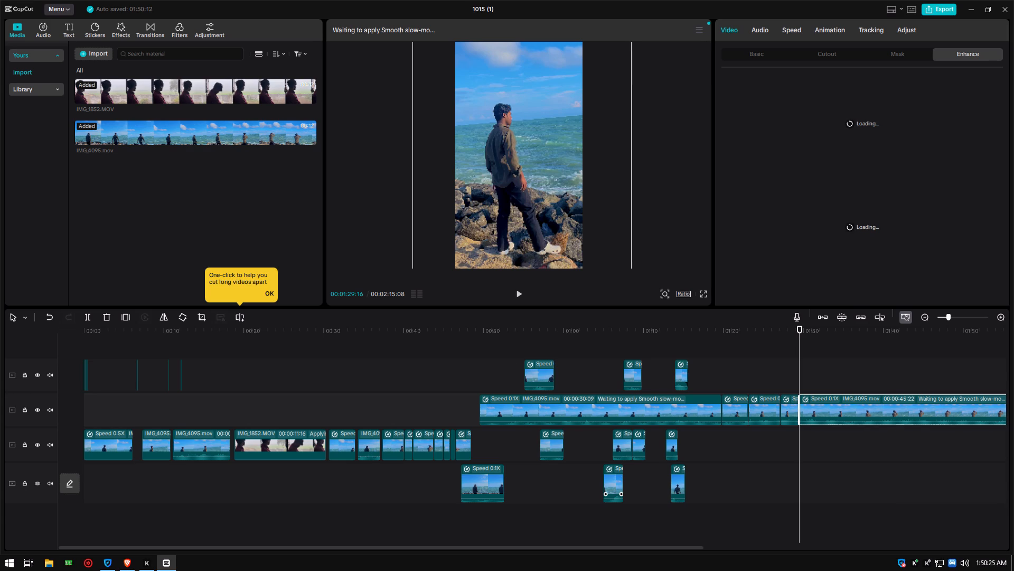
pyautogui.moveTo(800, 335); pyautogui.dragTo(812, 335)
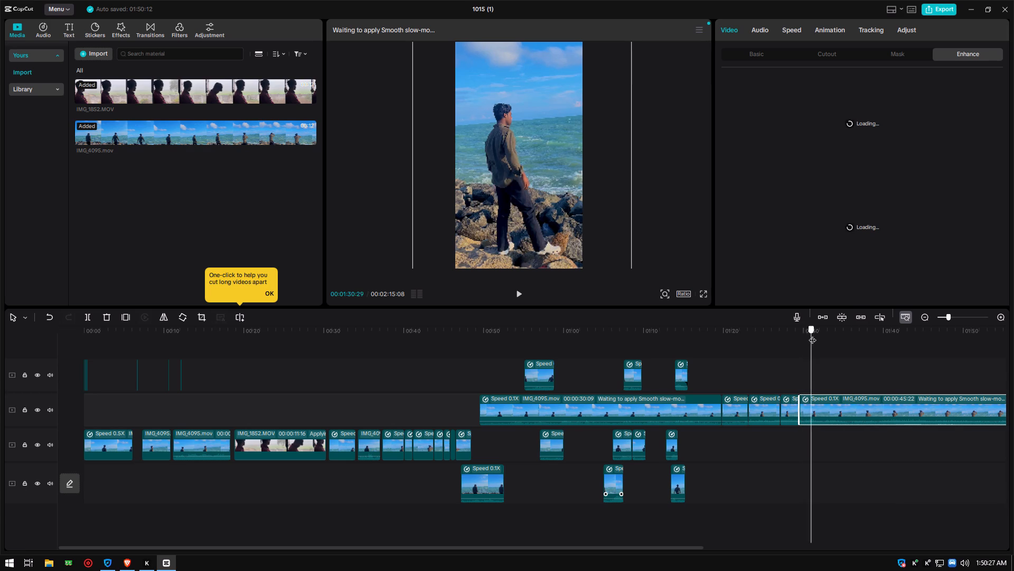
pyautogui.moveTo(812, 335); pyautogui.dragTo(810, 335)
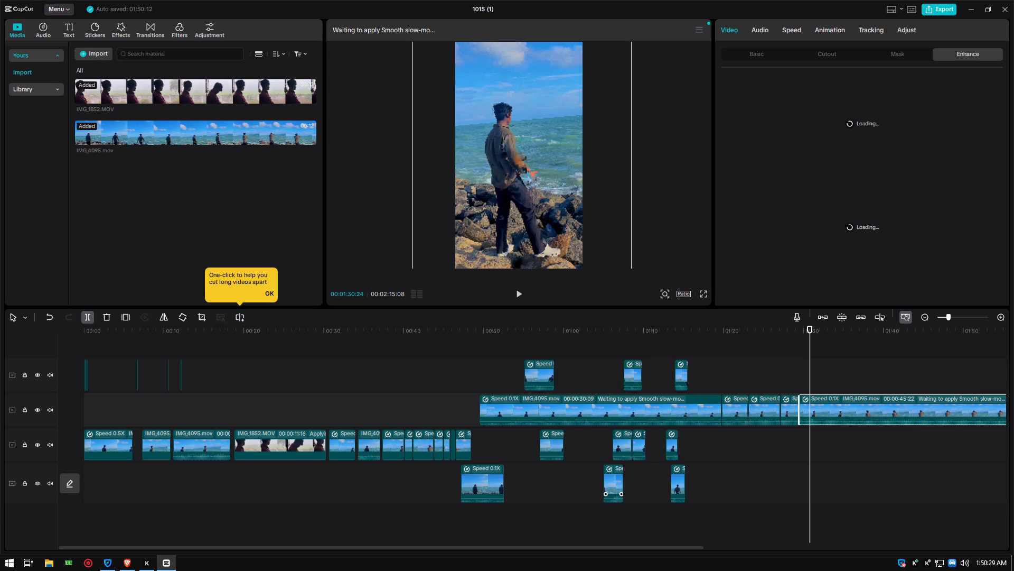
pyautogui.click(93, 316)
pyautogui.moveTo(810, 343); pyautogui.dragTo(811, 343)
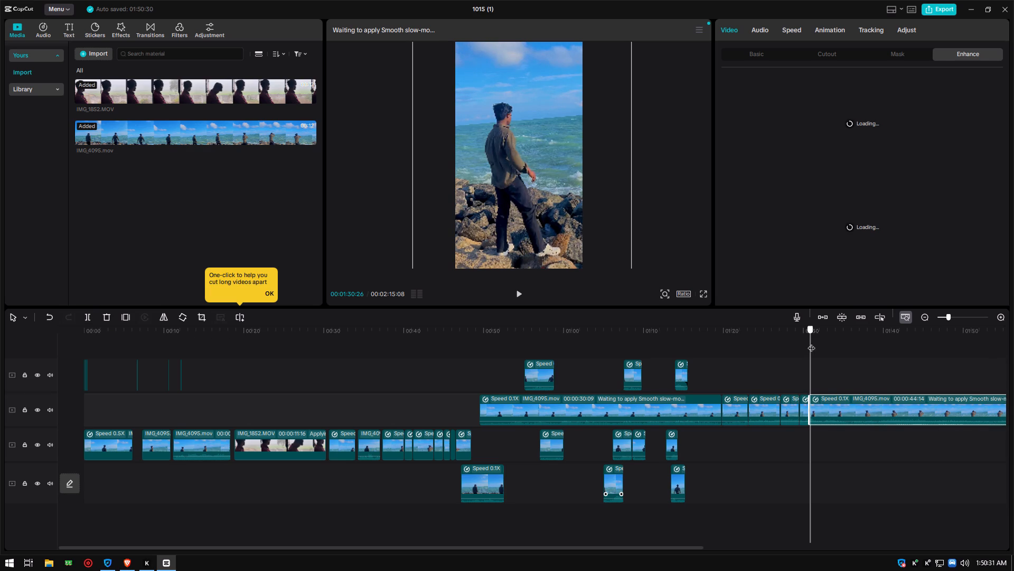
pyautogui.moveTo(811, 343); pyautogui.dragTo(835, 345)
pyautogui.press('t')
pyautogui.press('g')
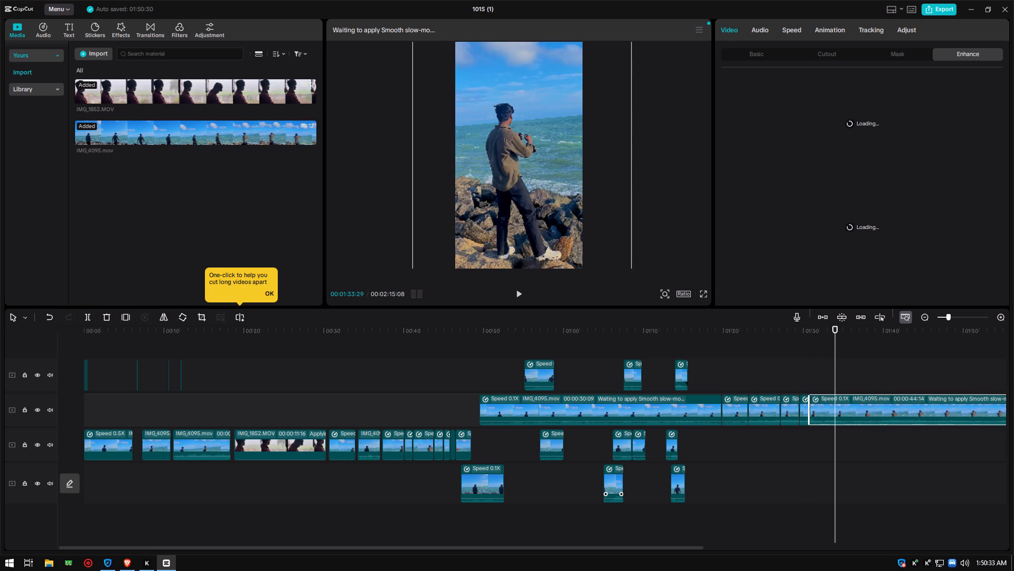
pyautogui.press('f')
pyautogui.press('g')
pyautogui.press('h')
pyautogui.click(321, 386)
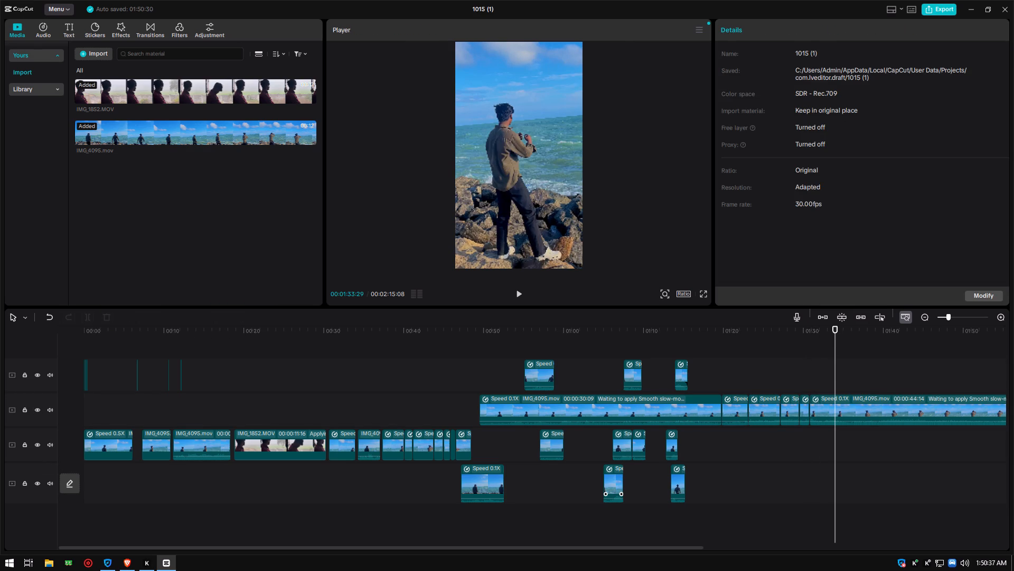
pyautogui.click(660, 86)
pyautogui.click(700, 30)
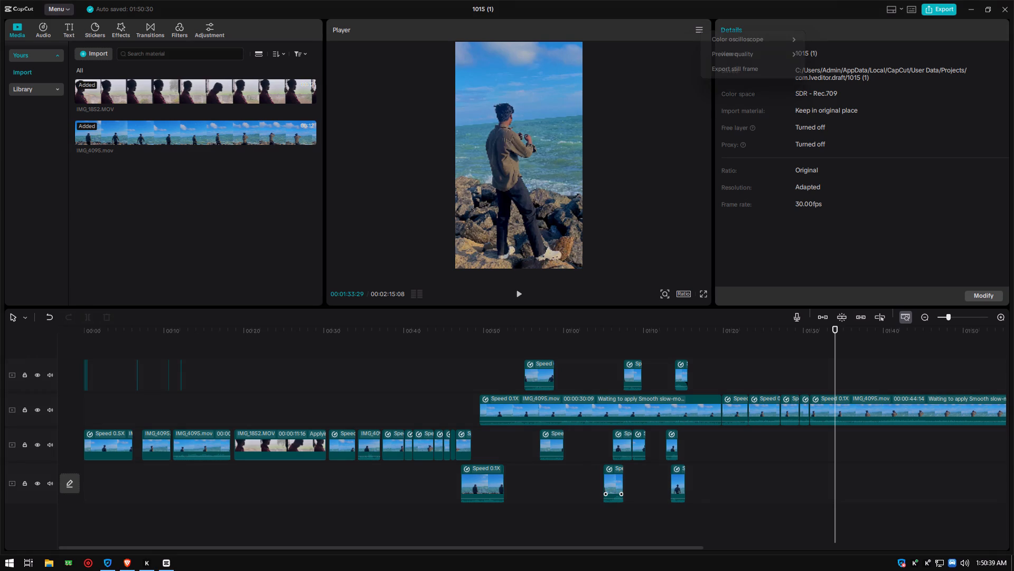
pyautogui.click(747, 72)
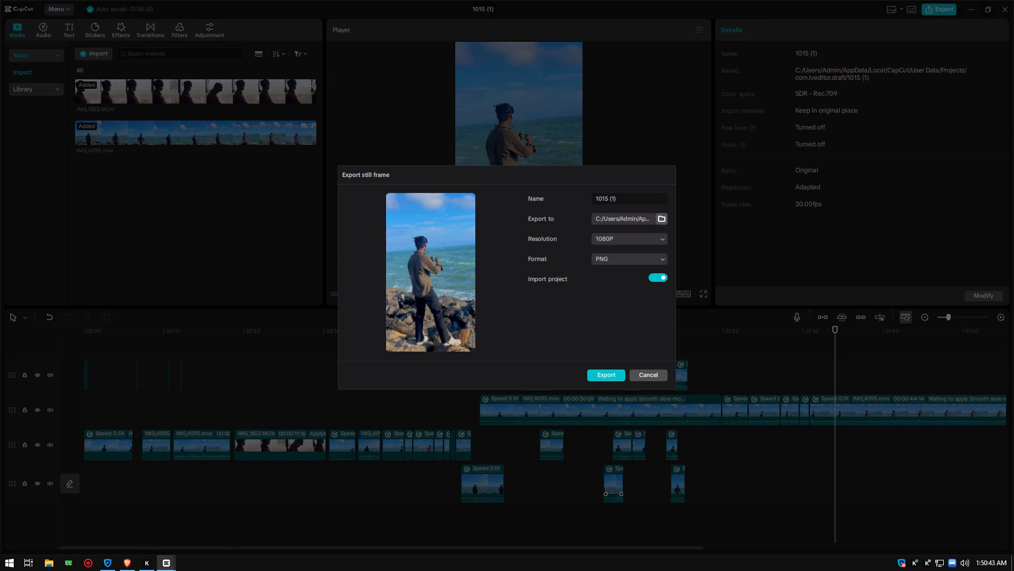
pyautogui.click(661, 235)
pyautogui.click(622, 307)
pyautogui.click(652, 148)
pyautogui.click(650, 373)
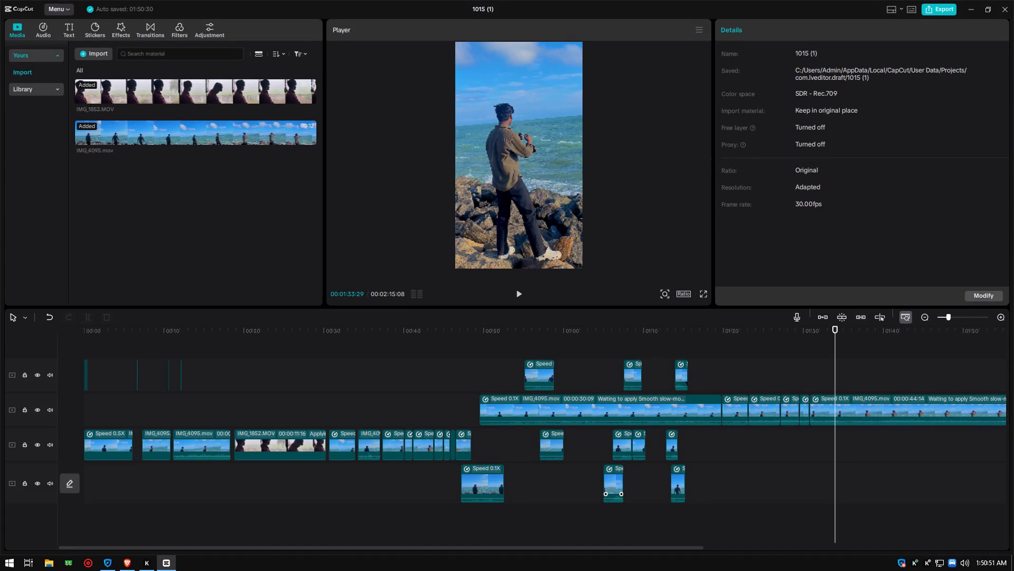
# Show the media as thumbnails and add IMG_1852.MOV on a new track just above the bottom one, starting at about 00:01:20.
pyautogui.click(257, 54)
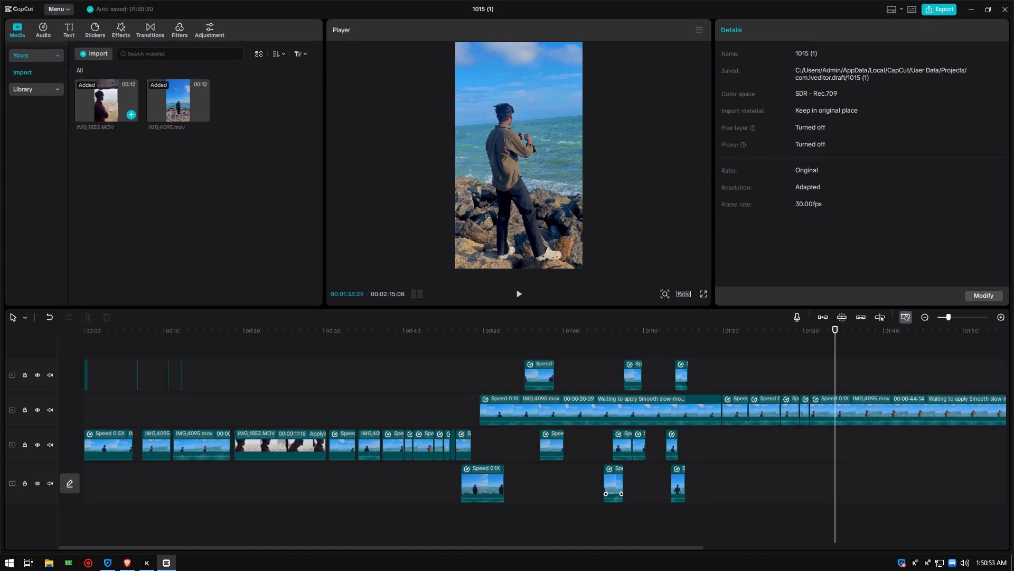
pyautogui.moveTo(106, 108); pyautogui.dragTo(1013, 453)
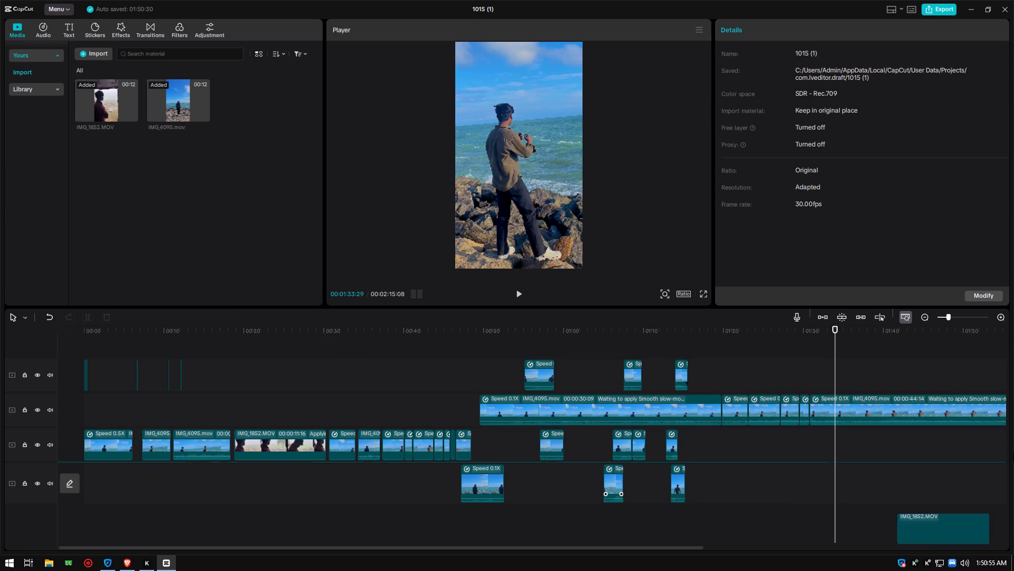
pyautogui.moveTo(1013, 453); pyautogui.dragTo(800, 466)
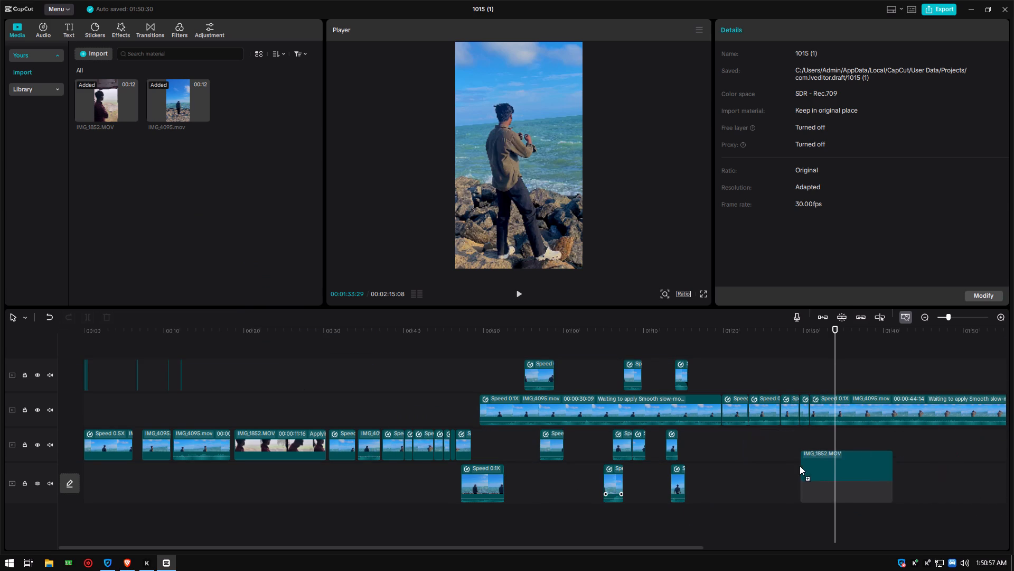
pyautogui.moveTo(800, 466); pyautogui.dragTo(840, 478)
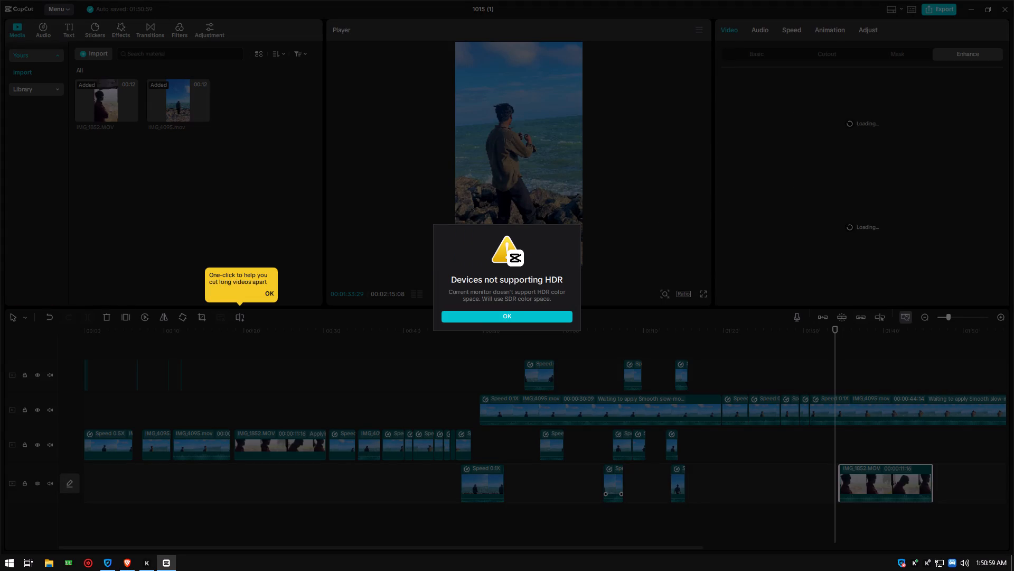
pyautogui.click(487, 317)
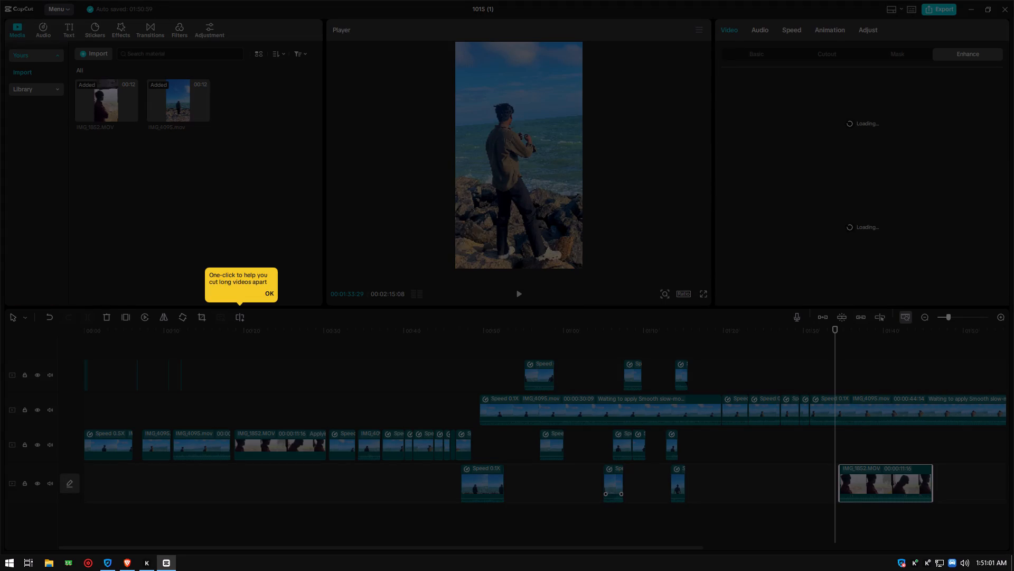
pyautogui.moveTo(847, 468); pyautogui.dragTo(824, 475)
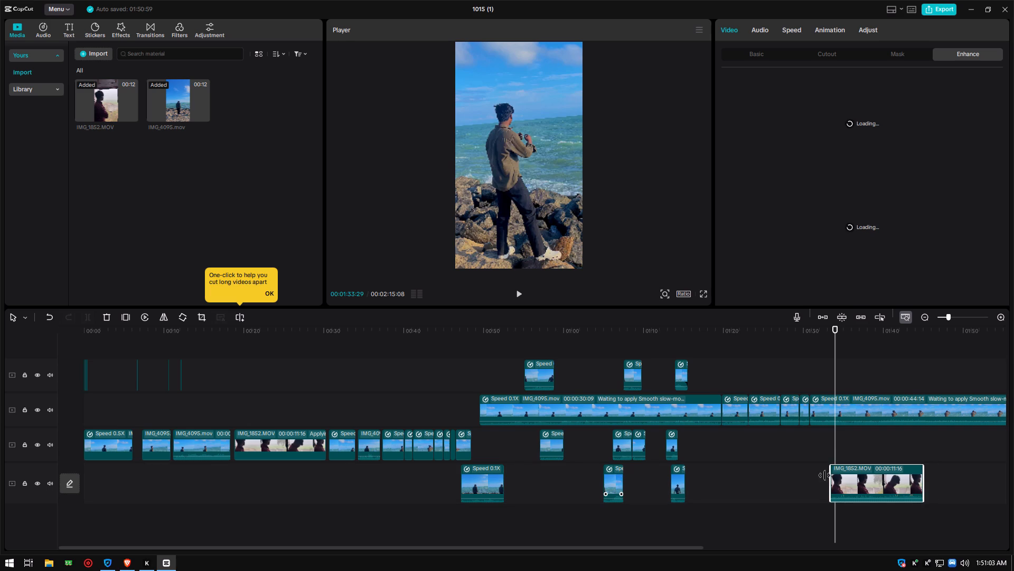
pyautogui.moveTo(824, 475); pyautogui.dragTo(823, 475)
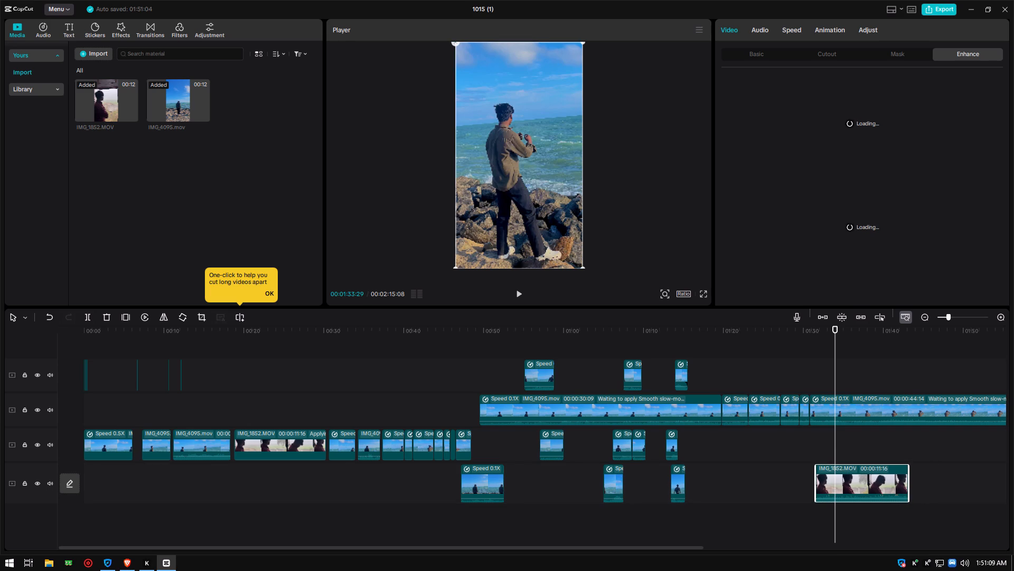
pyautogui.moveTo(883, 492); pyautogui.dragTo(843, 538)
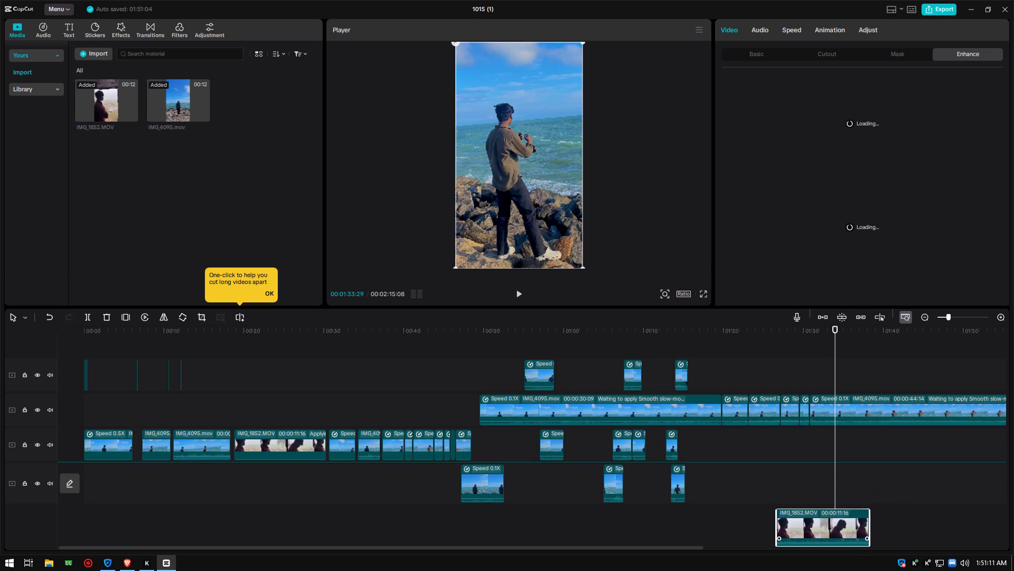
pyautogui.moveTo(843, 538); pyautogui.dragTo(796, 550)
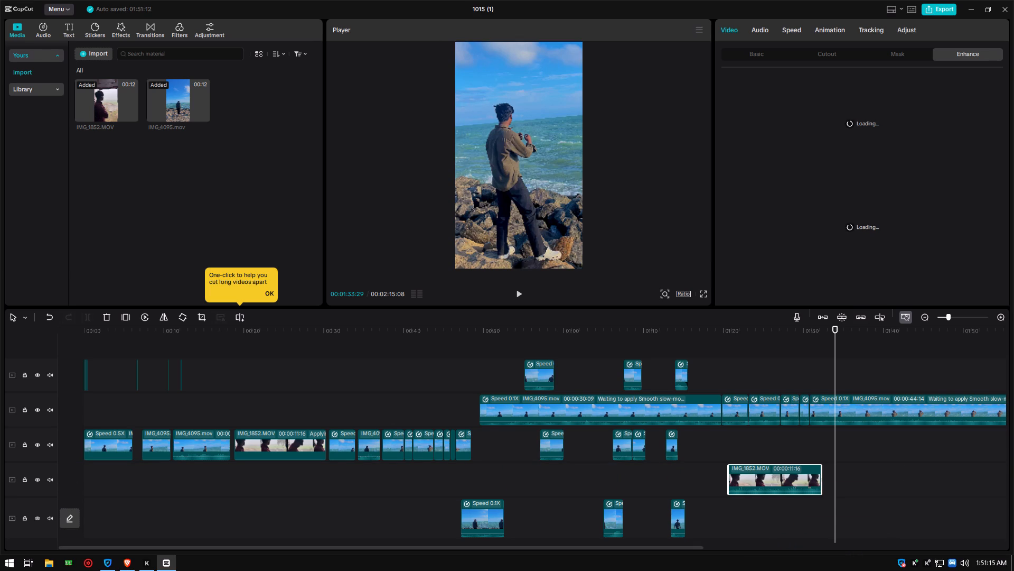
# Slow the newly added IMG_1852.MOV clip to 0.31x speed.
pyautogui.click(778, 30)
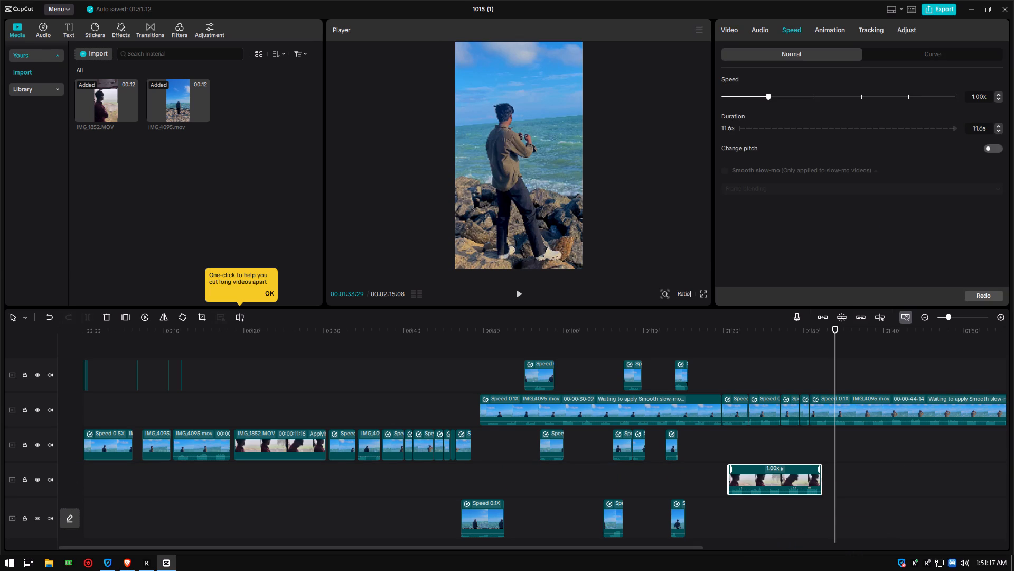
pyautogui.moveTo(764, 91); pyautogui.dragTo(733, 113)
# Trim the beginning of the slowed IMG_1852.MOV clip to a duration of 36.0 s.
pyautogui.moveTo(730, 476); pyautogui.dragTo(589, 500)
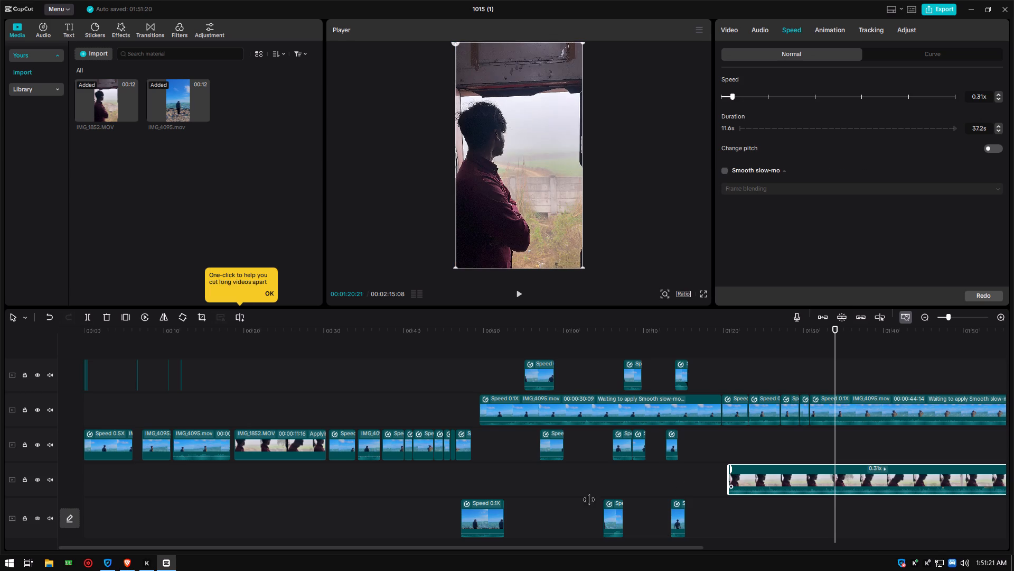
pyautogui.moveTo(589, 500); pyautogui.dragTo(740, 466)
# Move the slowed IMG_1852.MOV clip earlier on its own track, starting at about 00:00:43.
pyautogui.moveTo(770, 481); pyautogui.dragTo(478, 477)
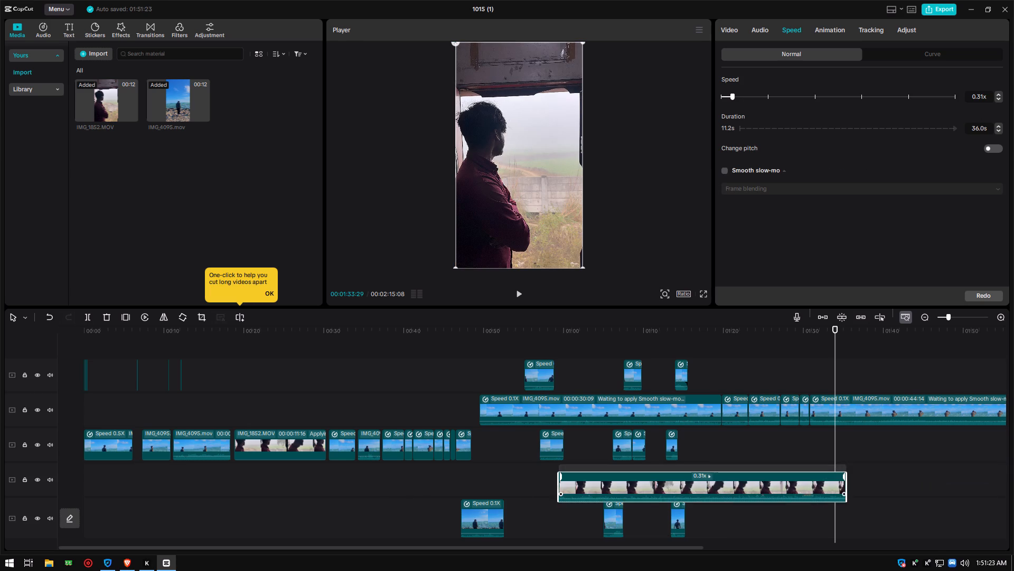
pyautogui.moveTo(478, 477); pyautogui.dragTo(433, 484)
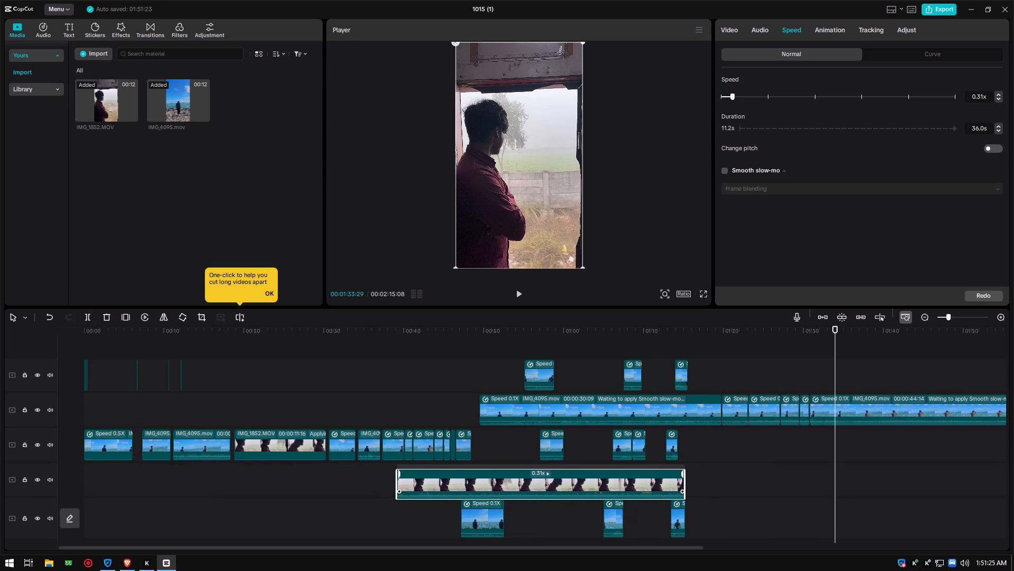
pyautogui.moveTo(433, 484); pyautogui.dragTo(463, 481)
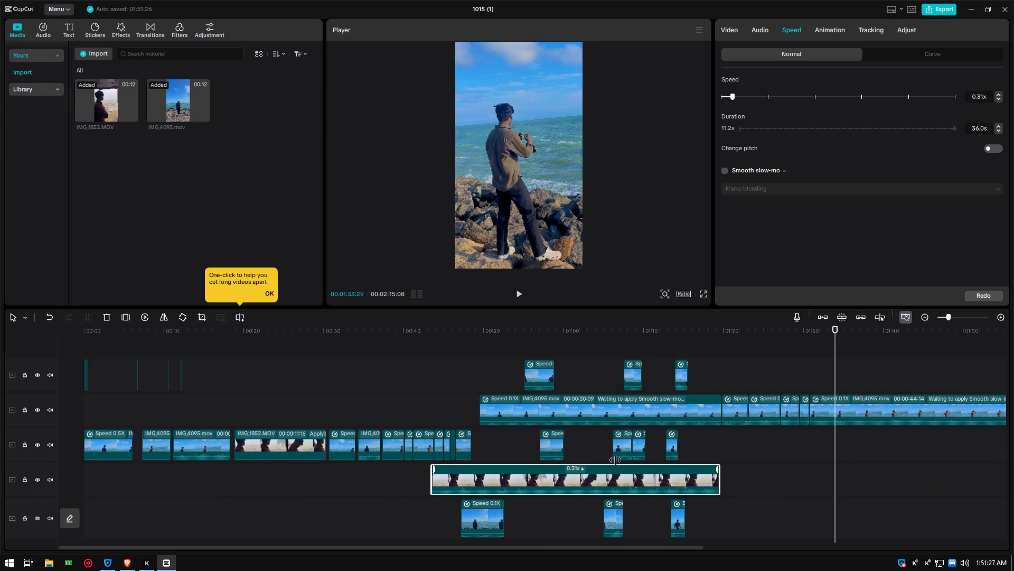
# Move the slowed IMG_1852.MOV clip onto the long IMG_4095.mov segments' track, just after the last one, starting at about 00:02:16.
pyautogui.moveTo(626, 483); pyautogui.dragTo(1013, 431)
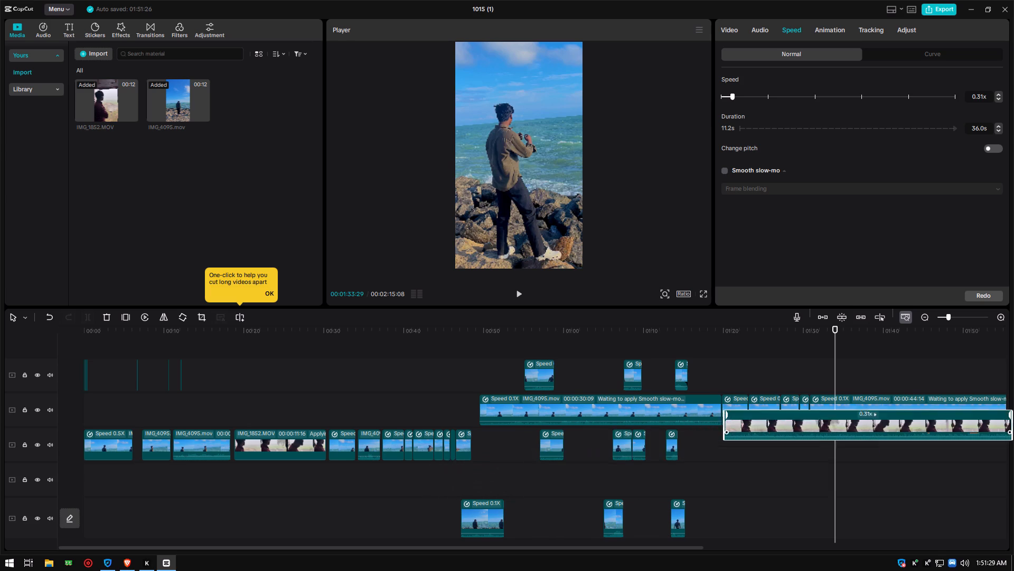
pyautogui.moveTo(1013, 431); pyautogui.dragTo(970, 427)
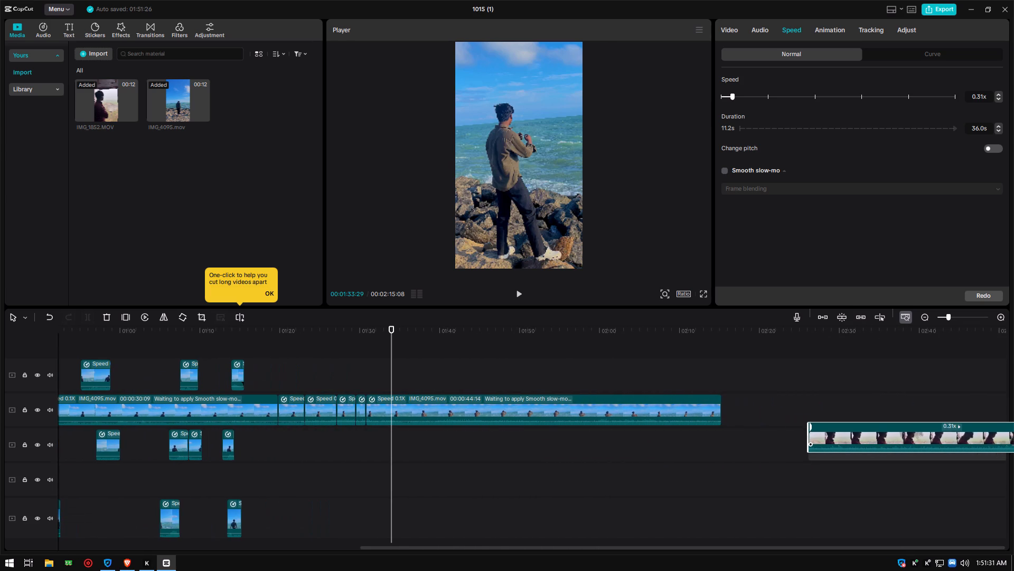
pyautogui.moveTo(970, 427); pyautogui.dragTo(922, 421)
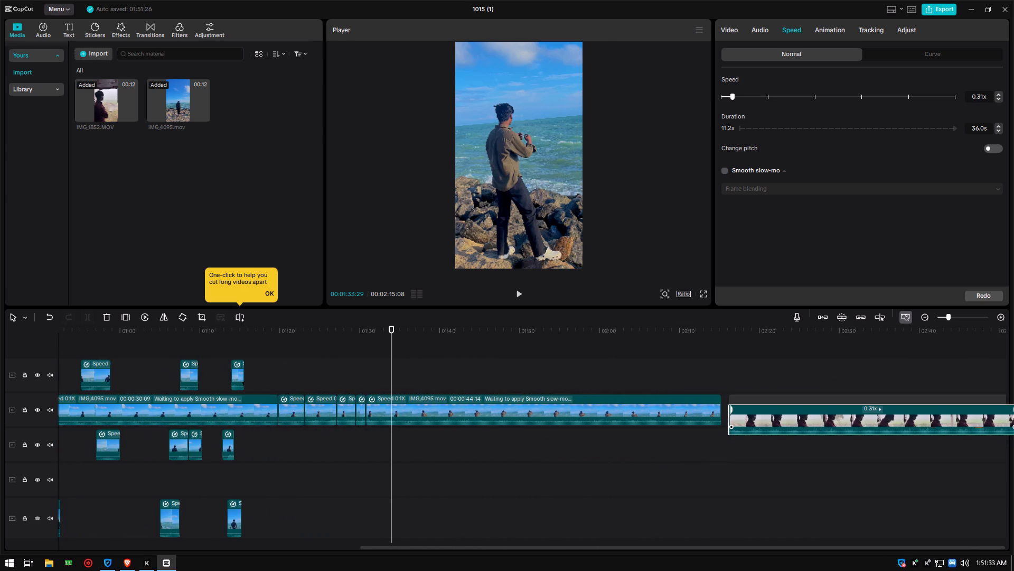
pyautogui.moveTo(922, 421); pyautogui.dragTo(922, 419)
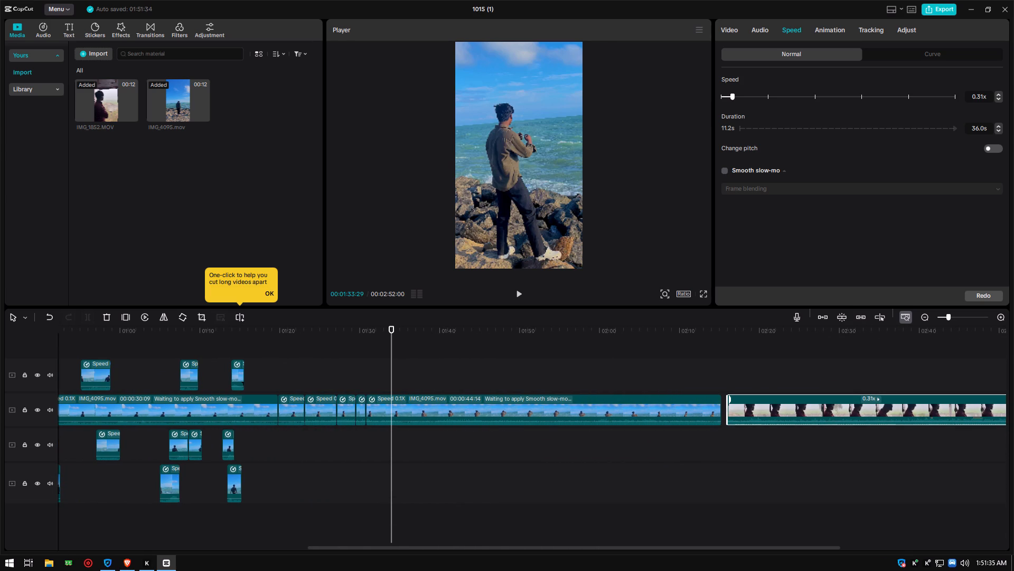
# Move the long last segment of slowed IMG_4095.mov down to the bottom track, starting at about 00:01:30.
pyautogui.moveTo(465, 402); pyautogui.dragTo(457, 409)
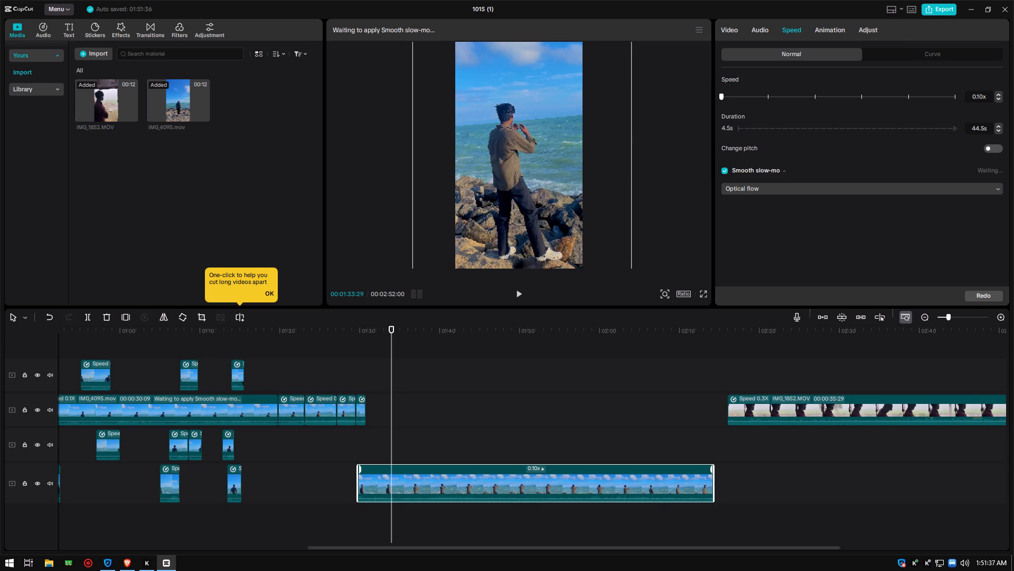
# Split the moved long IMG_4095.mov segment at 00:01:33:29, 00:01:35:04, 00:01:36:20, 00:01:40:01 and 00:01:44:24.
pyautogui.click(89, 316)
pyautogui.moveTo(393, 340); pyautogui.dragTo(401, 345)
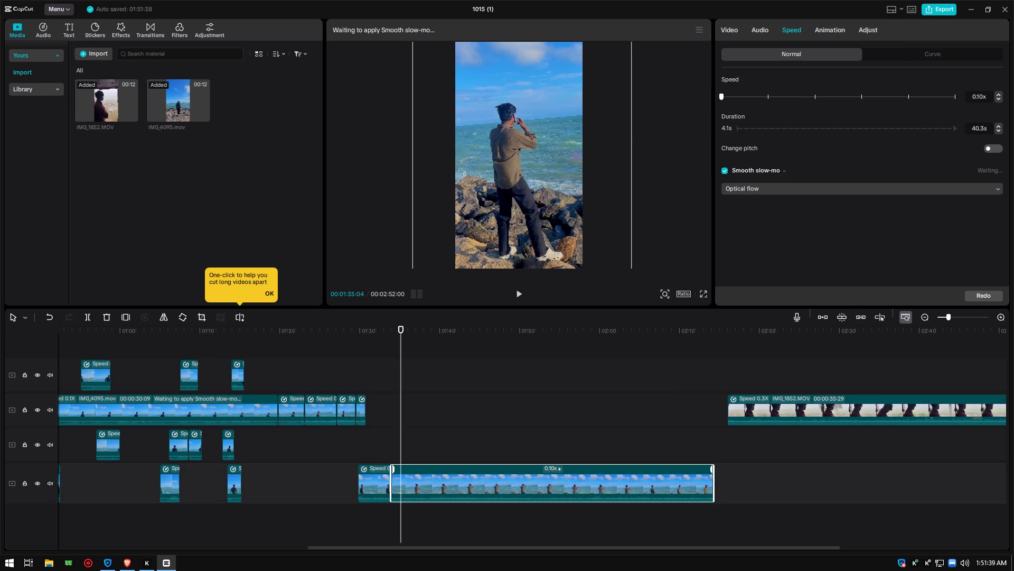
pyautogui.click(87, 318)
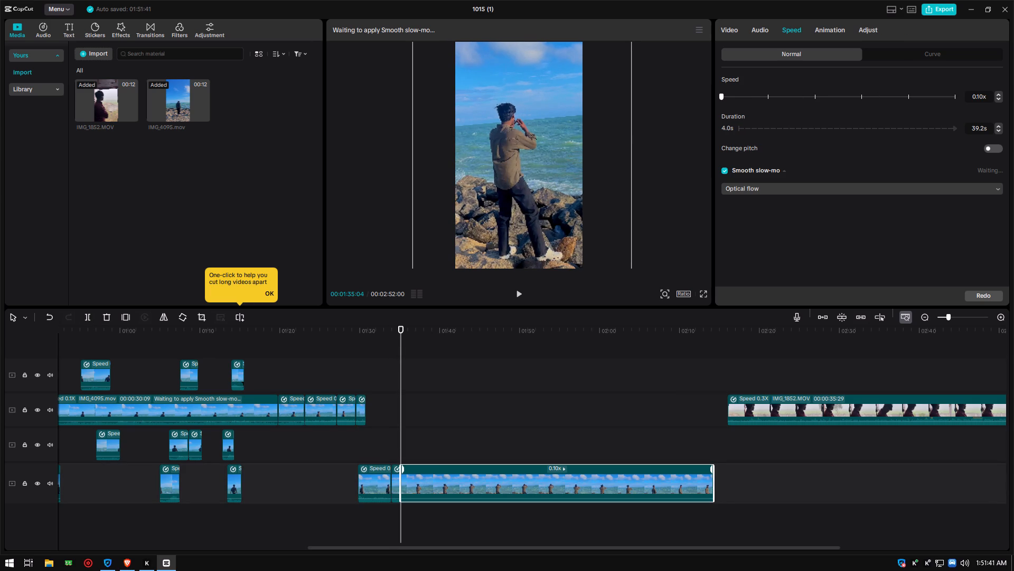
pyautogui.moveTo(401, 334); pyautogui.dragTo(413, 337)
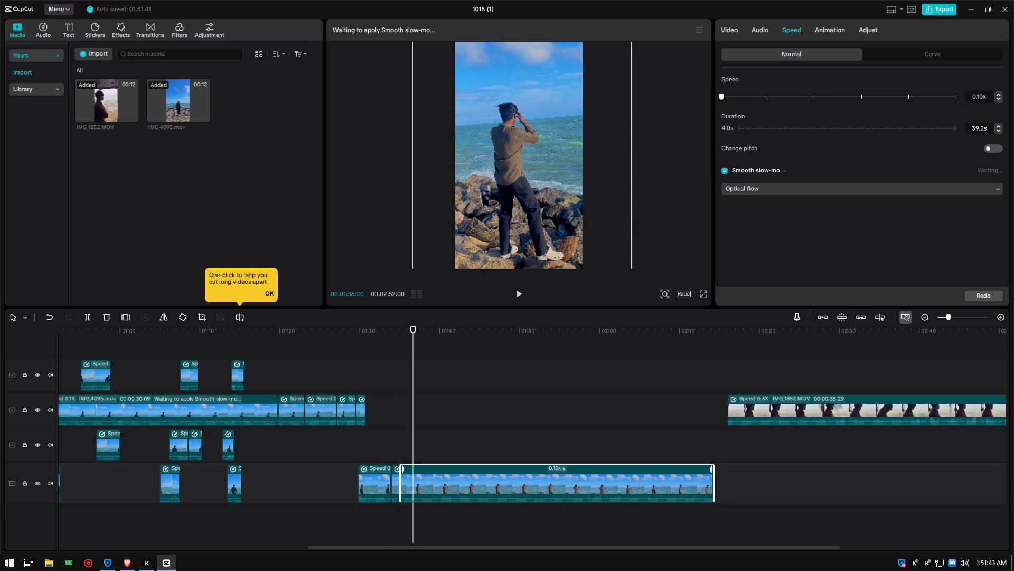
pyautogui.click(90, 317)
pyautogui.moveTo(415, 328); pyautogui.dragTo(440, 333)
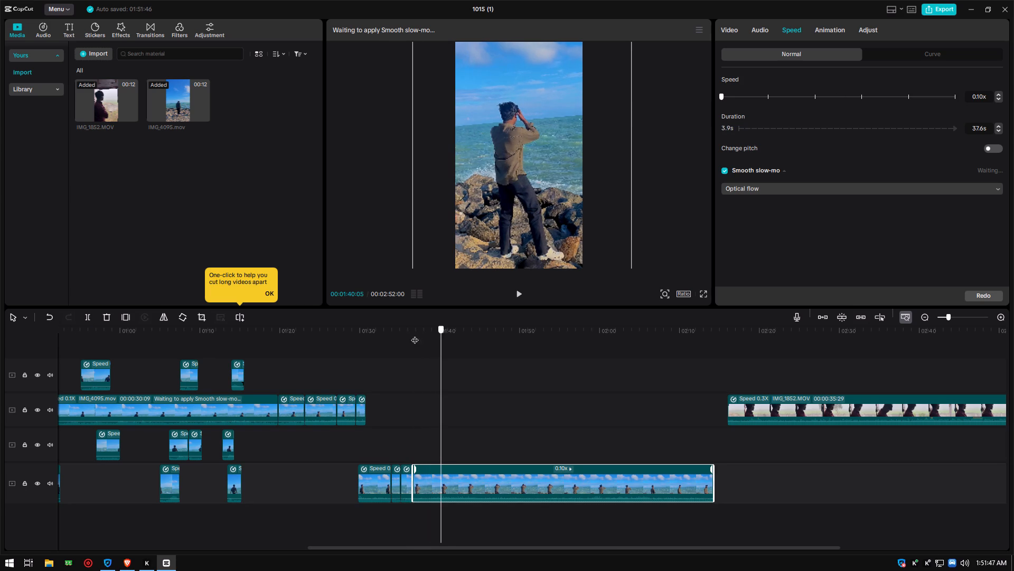
pyautogui.moveTo(91, 321); pyautogui.dragTo(105, 319)
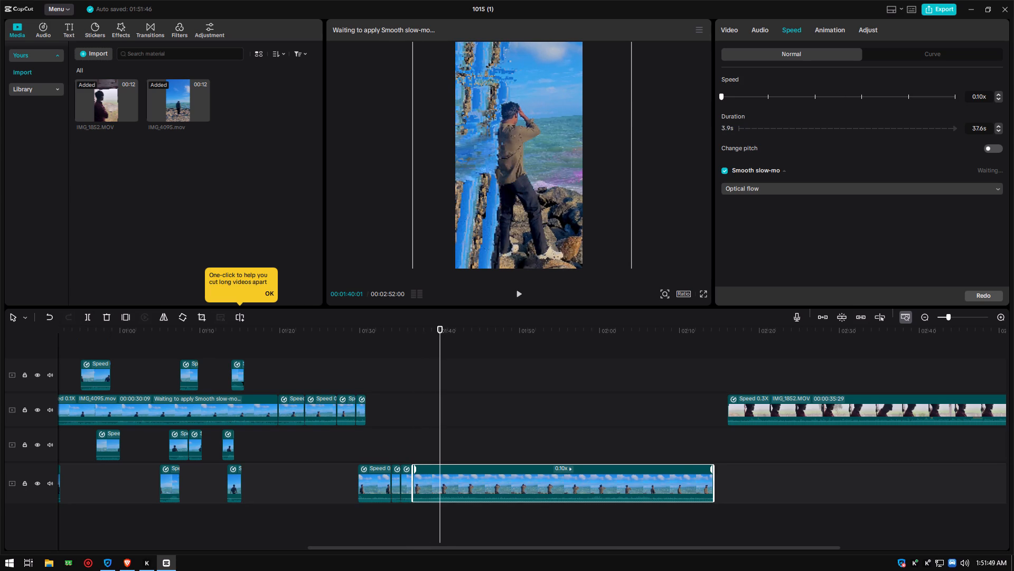
pyautogui.click(87, 317)
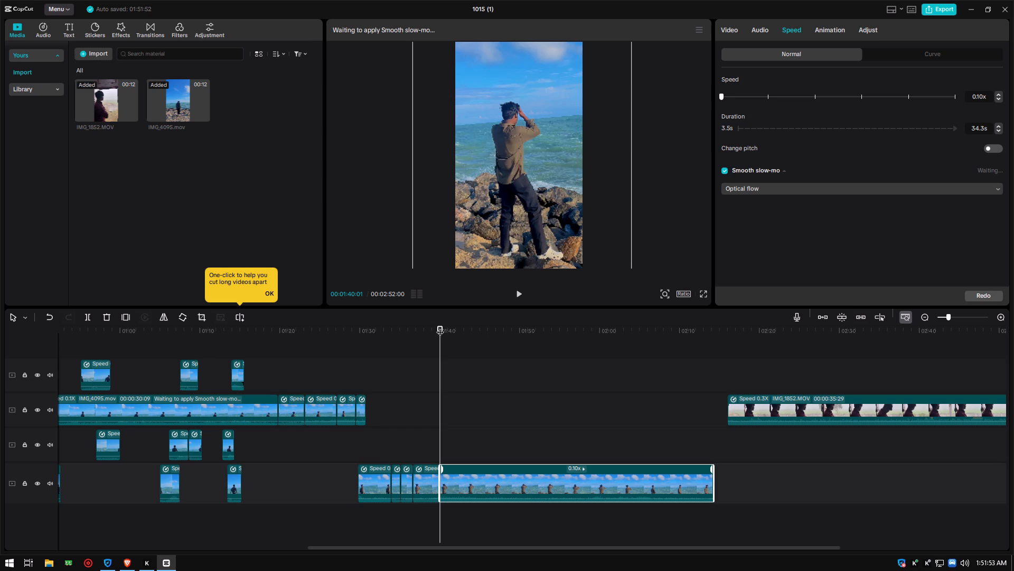
pyautogui.moveTo(440, 327); pyautogui.dragTo(478, 337)
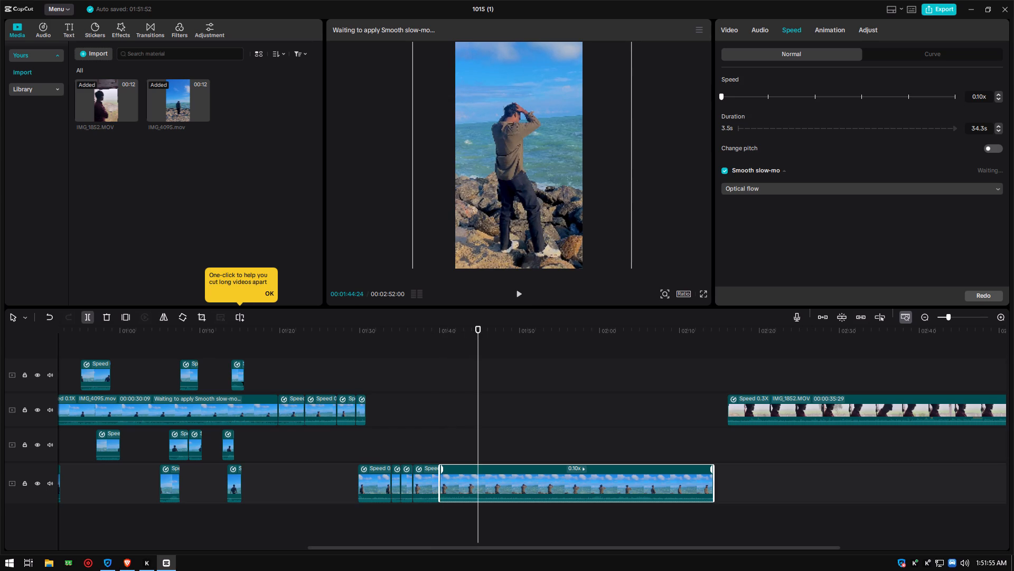
pyautogui.click(90, 317)
# Move the new 3.4 s segment to the top track at about 00:01:28 and the 4.2 s one to the third track at about 00:01:31.
pyautogui.moveTo(423, 471); pyautogui.dragTo(424, 435)
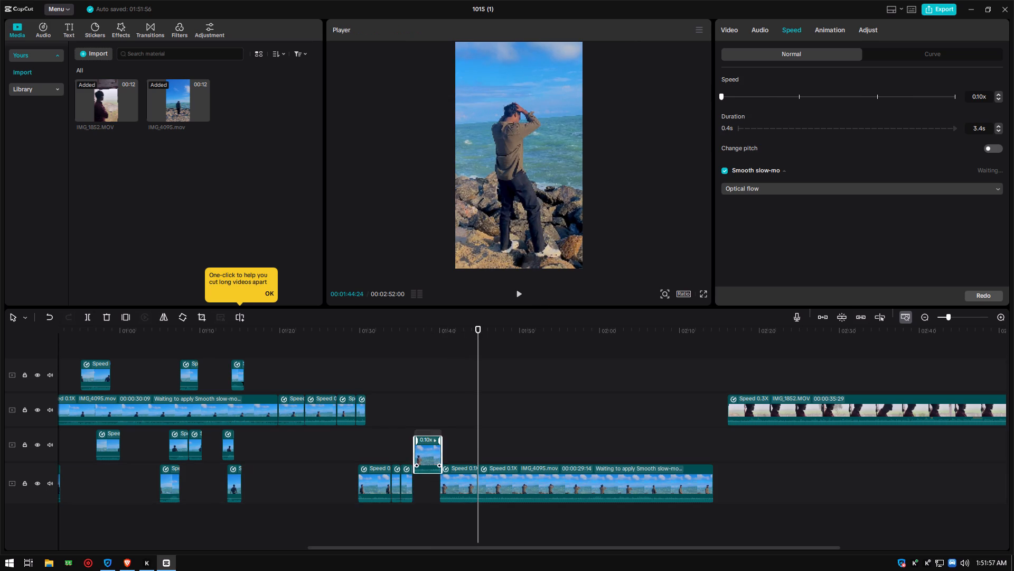
pyautogui.moveTo(424, 435); pyautogui.dragTo(354, 370)
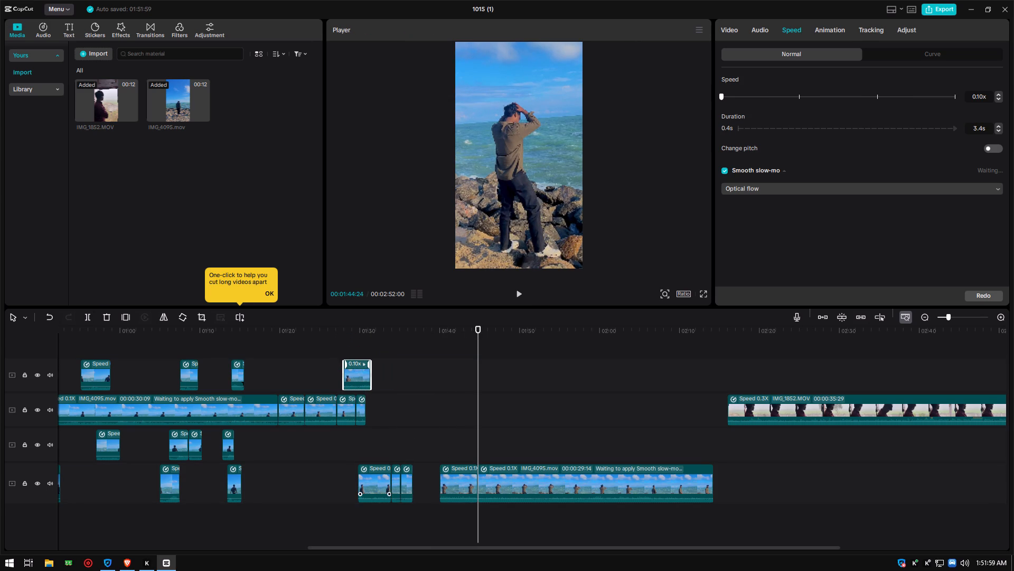
pyautogui.moveTo(370, 474); pyautogui.dragTo(383, 429)
pyautogui.moveTo(380, 438); pyautogui.dragTo(388, 408)
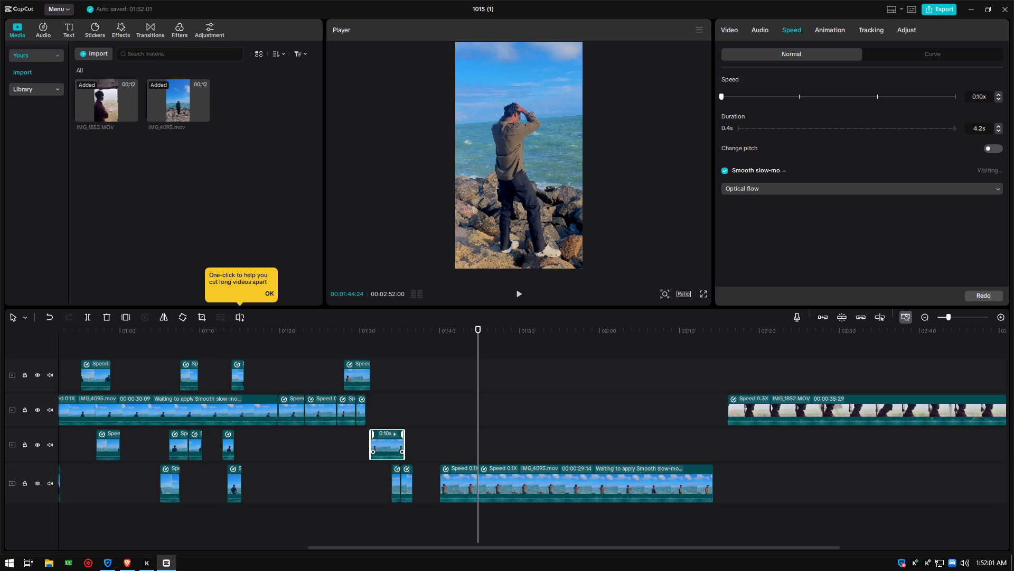
pyautogui.moveTo(388, 408); pyautogui.dragTo(400, 376)
# Move the 1.2 s and 1.6 s segments from the bottom track to the second track, after the earlier short IMG_4095.mov segments.
pyautogui.moveTo(397, 483); pyautogui.dragTo(403, 482)
pyautogui.moveTo(403, 482); pyautogui.dragTo(405, 406)
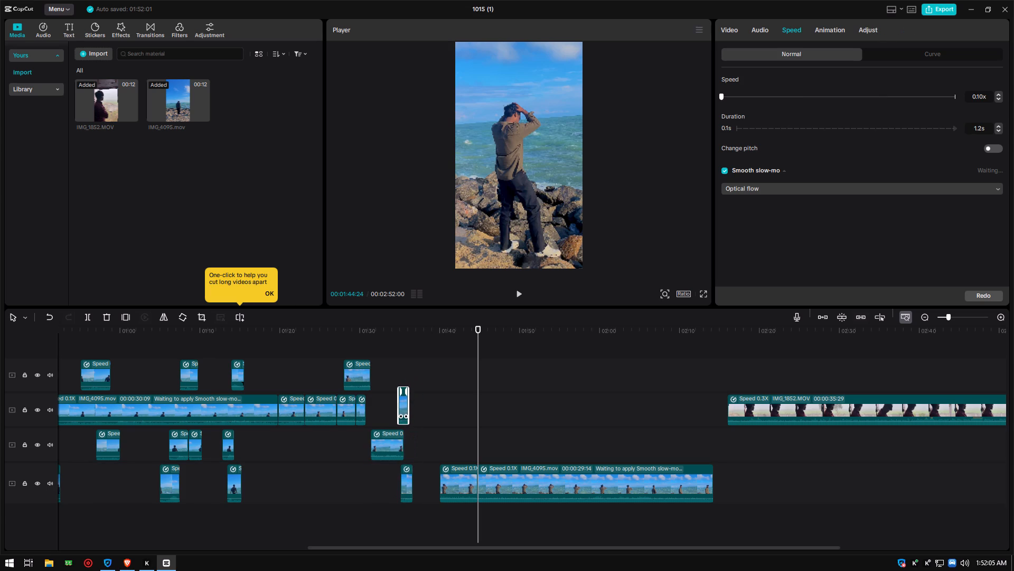
pyautogui.moveTo(405, 406); pyautogui.dragTo(401, 406)
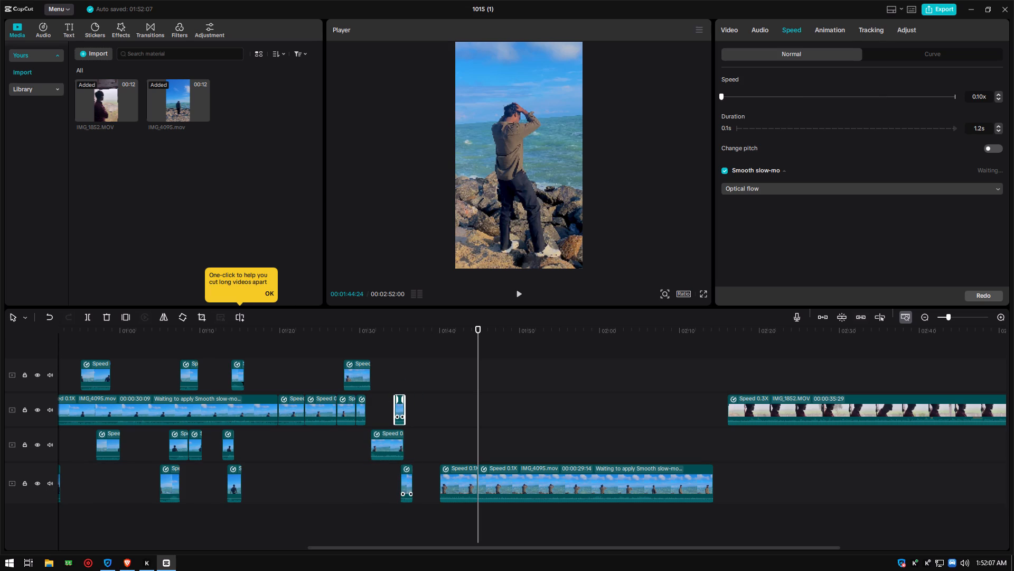
pyautogui.moveTo(408, 475); pyautogui.dragTo(391, 399)
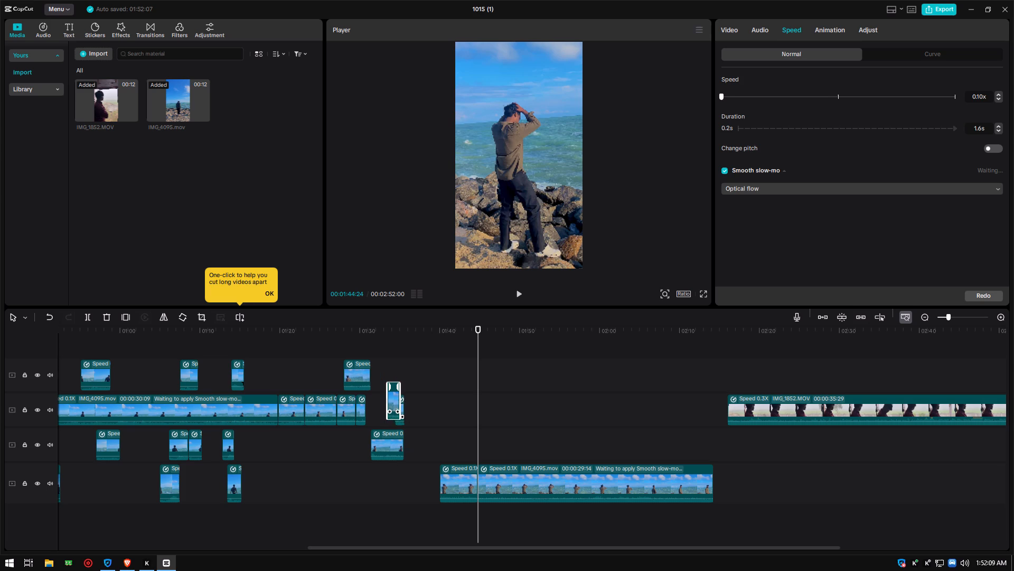
pyautogui.moveTo(391, 399); pyautogui.dragTo(386, 399)
# Move the 29.5 s last segment of slowed IMG_4095.mov from the bottom track to the top track, starting at about 00:01:33.
pyautogui.moveTo(505, 476); pyautogui.dragTo(497, 418)
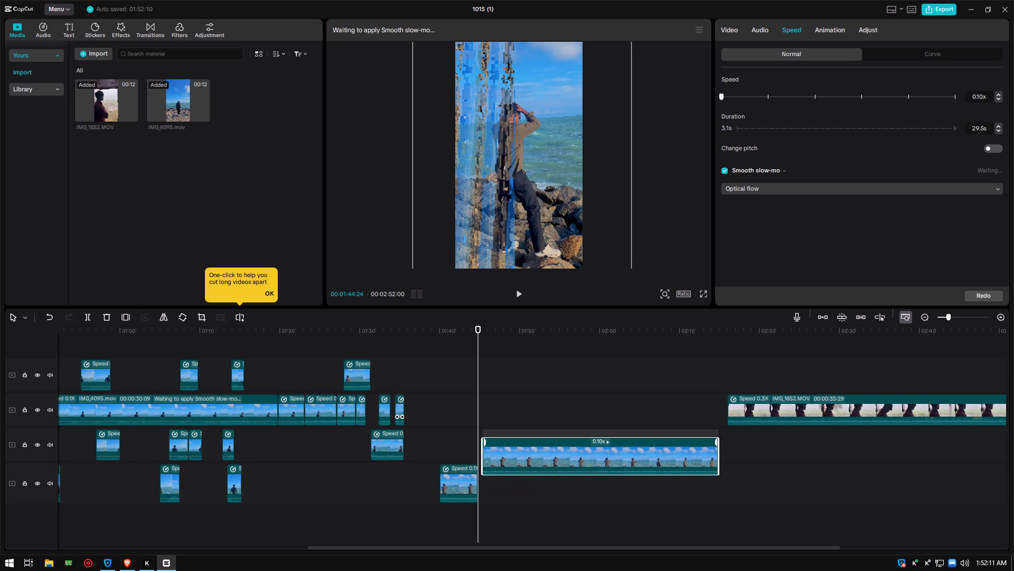
pyautogui.moveTo(497, 418); pyautogui.dragTo(411, 370)
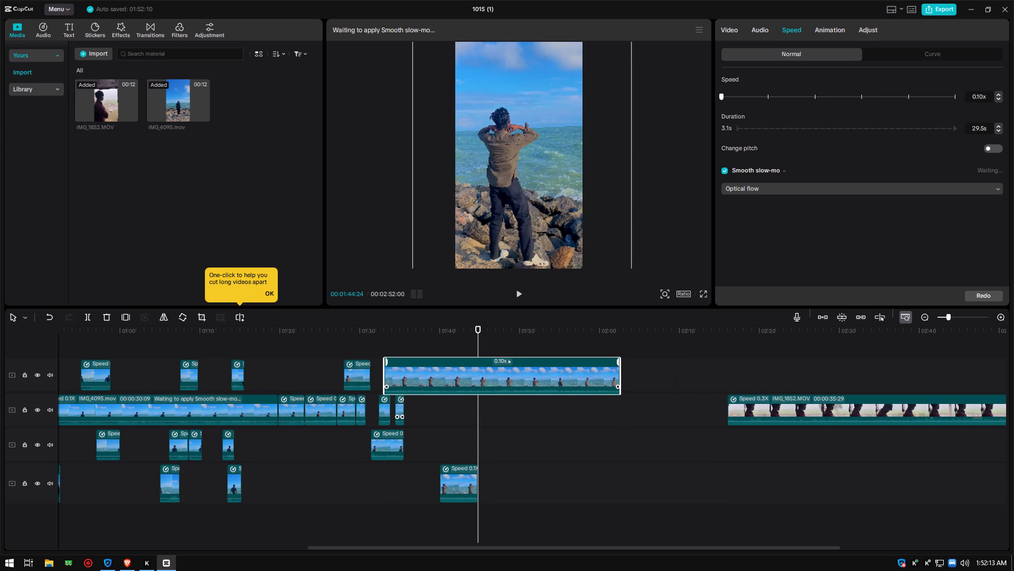
# Move the long IMG_1852.MOV clip earlier on the second track to start at about 00:01:36, and split it at 00:01:44:24.
pyautogui.moveTo(748, 400); pyautogui.dragTo(431, 407)
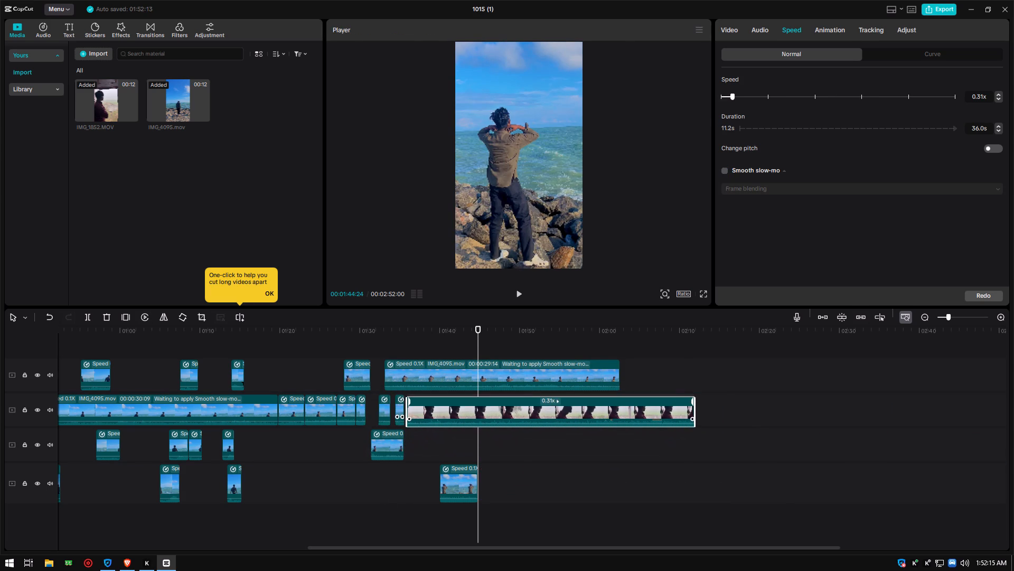
pyautogui.moveTo(431, 407); pyautogui.dragTo(431, 407)
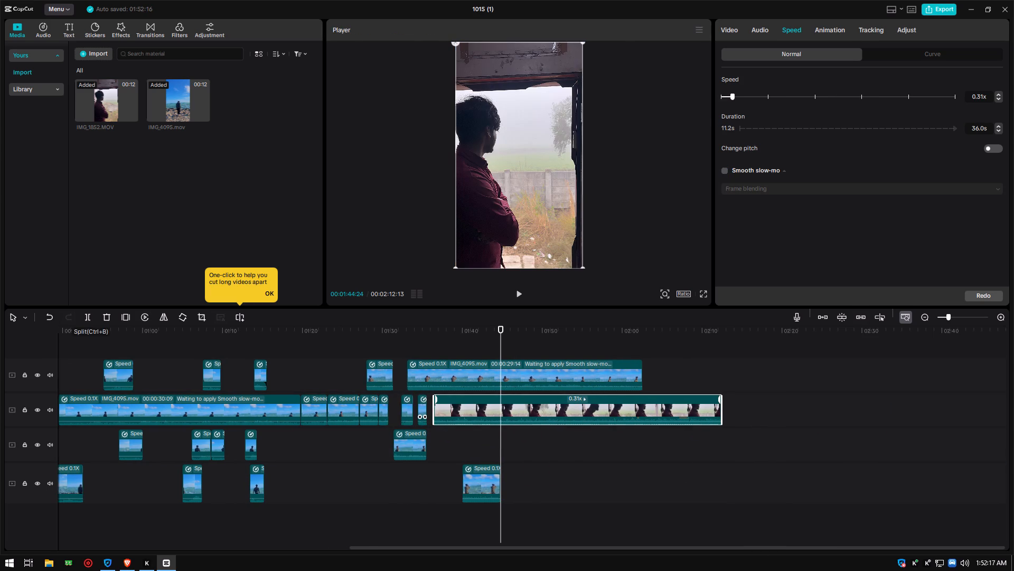
pyautogui.click(87, 317)
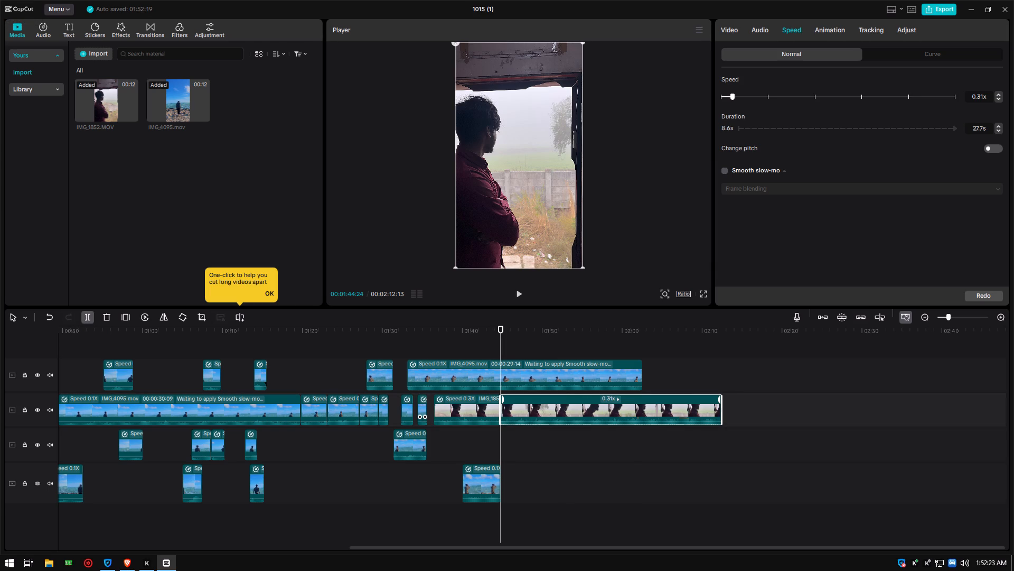
pyautogui.click(90, 316)
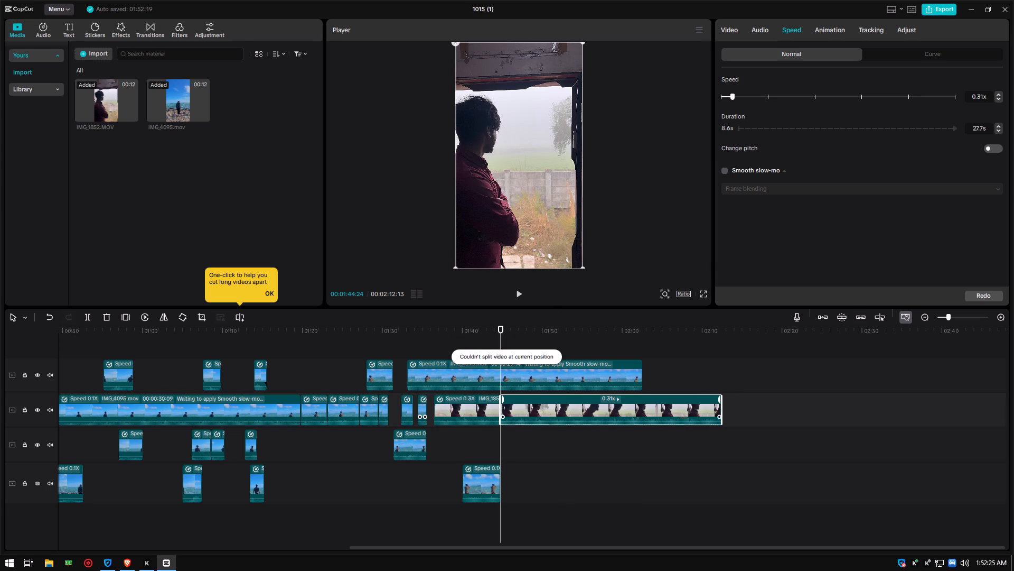
# Move the 8.4 s IMG_1852.MOV part to the third track at about 00:01:37, and shift the remaining part to about 00:01:46.
pyautogui.moveTo(496, 409); pyautogui.dragTo(505, 408)
pyautogui.click(694, 405)
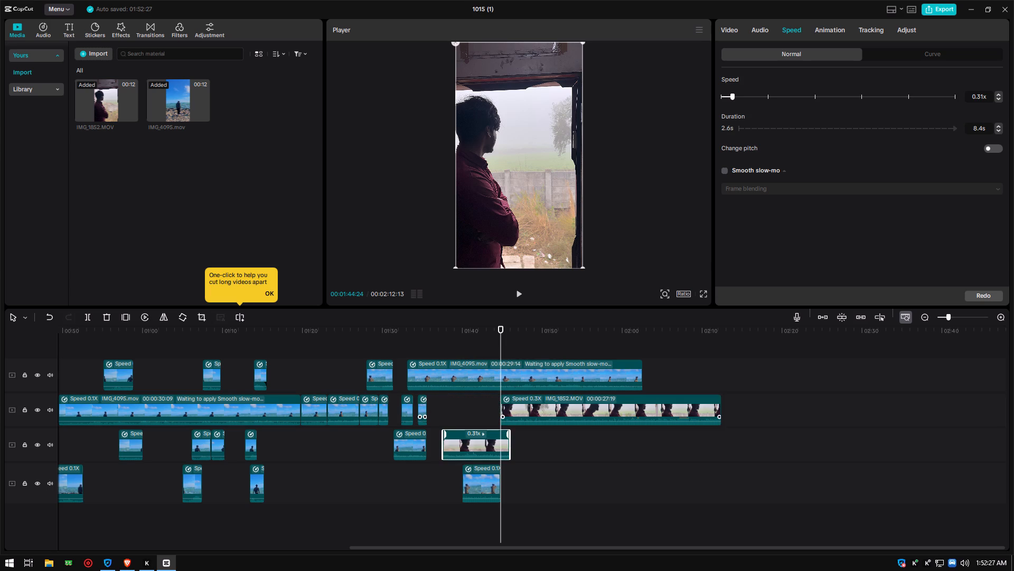
pyautogui.moveTo(718, 407); pyautogui.dragTo(698, 414)
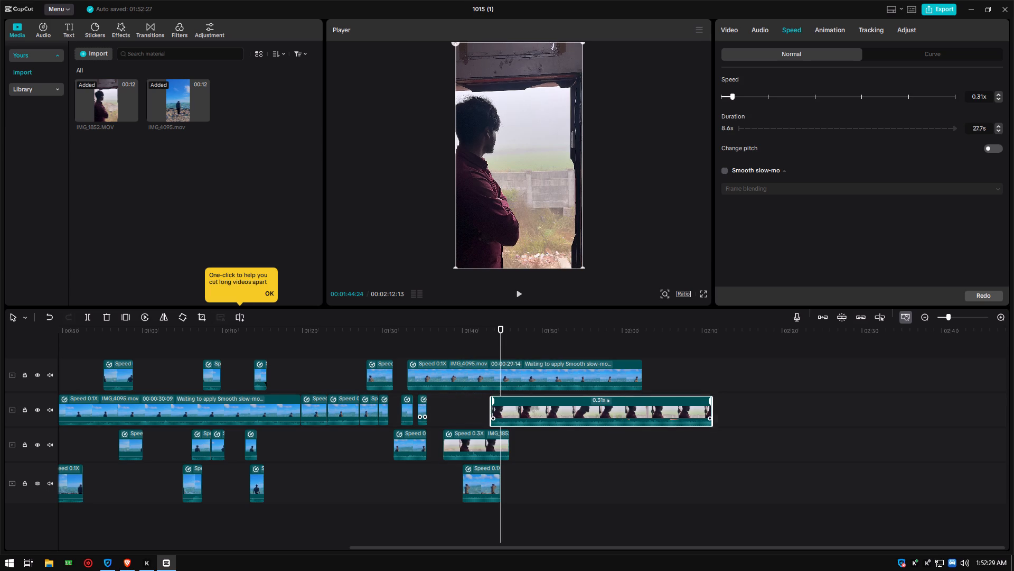
pyautogui.moveTo(698, 414); pyautogui.dragTo(726, 416)
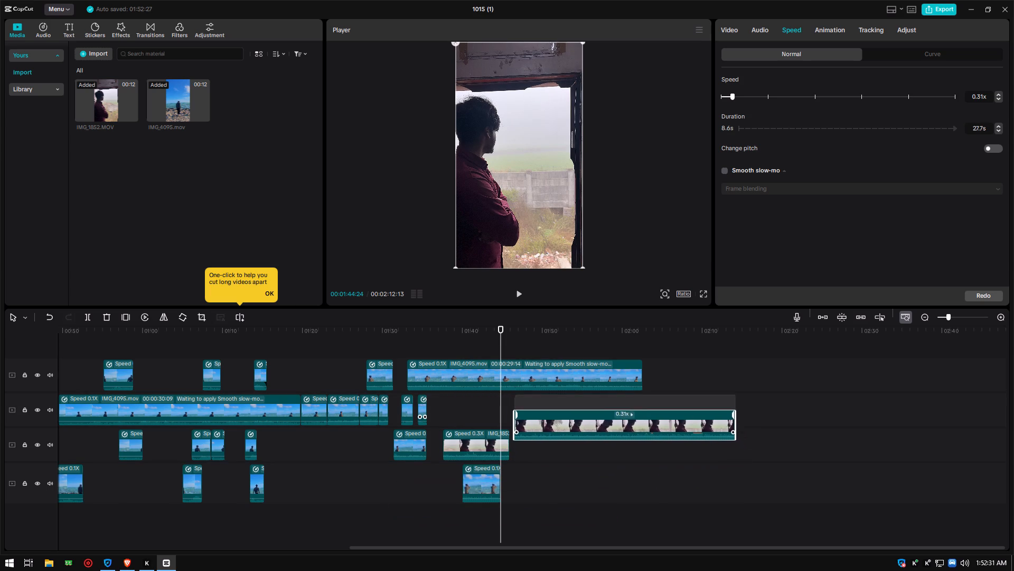
pyautogui.moveTo(726, 416); pyautogui.dragTo(726, 415)
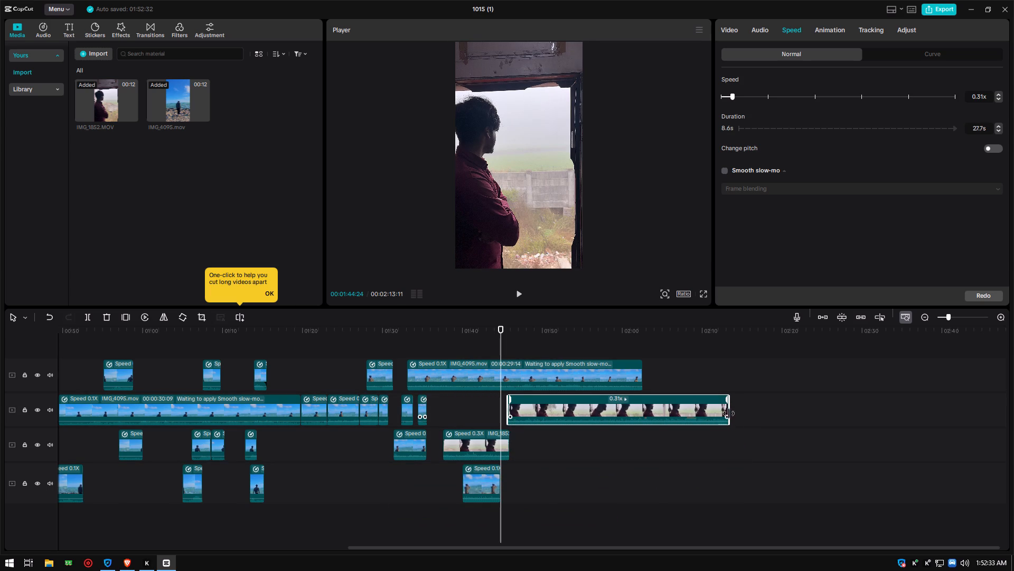
# Trim the end of the remaining IMG_1852.MOV part on the second track to a duration of 17.6 s.
pyautogui.moveTo(729, 413); pyautogui.dragTo(647, 417)
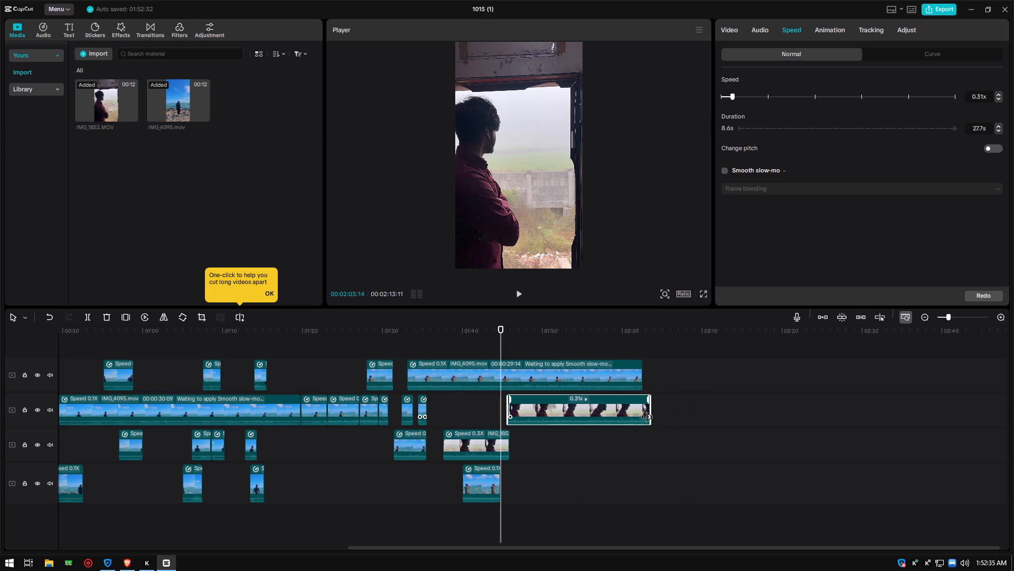
pyautogui.moveTo(647, 417); pyautogui.dragTo(646, 417)
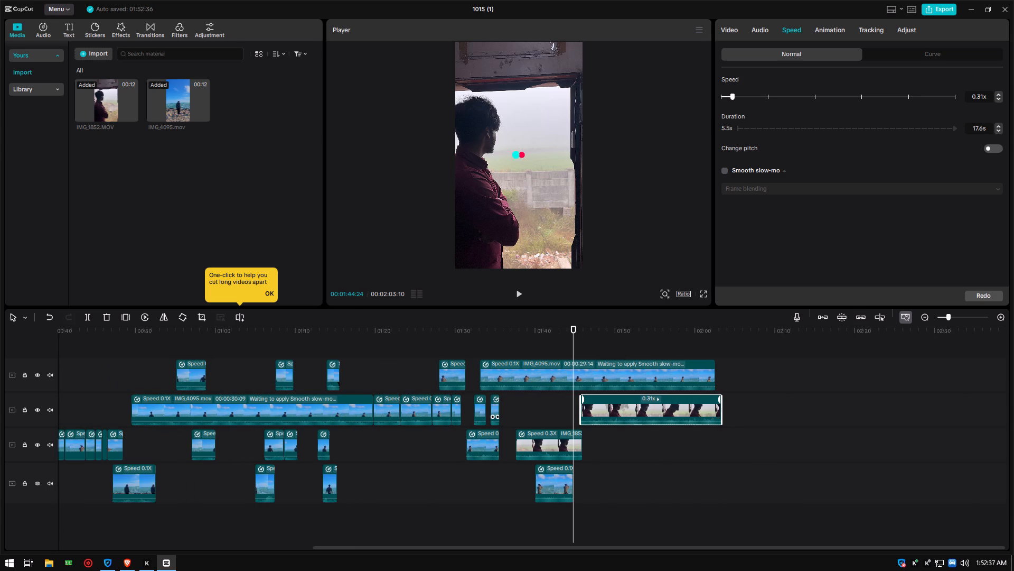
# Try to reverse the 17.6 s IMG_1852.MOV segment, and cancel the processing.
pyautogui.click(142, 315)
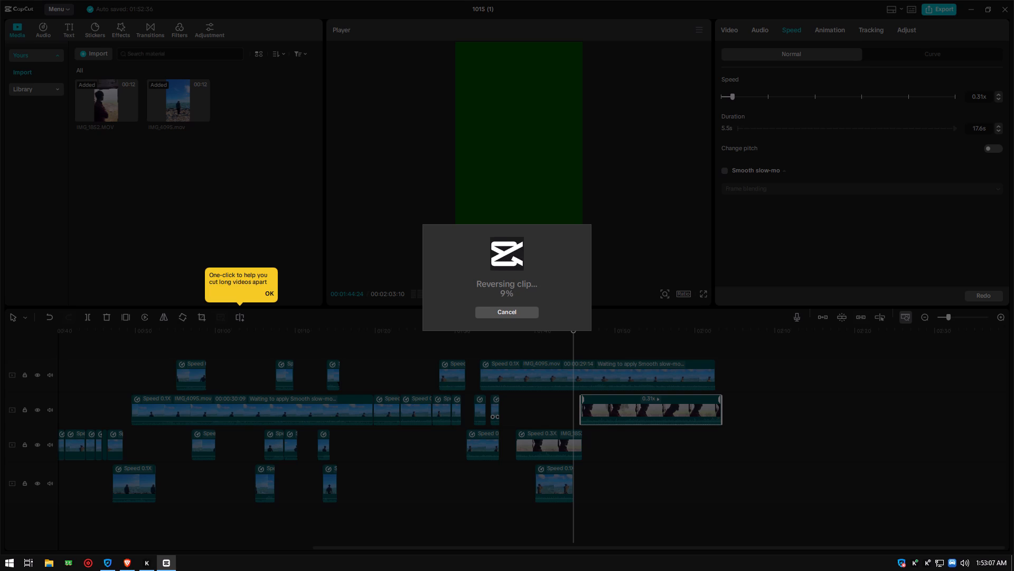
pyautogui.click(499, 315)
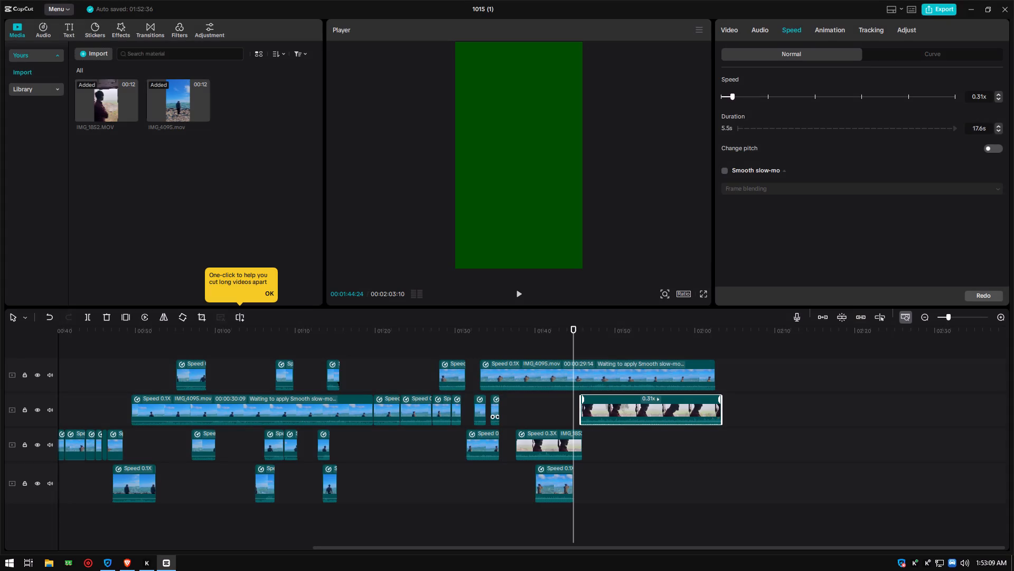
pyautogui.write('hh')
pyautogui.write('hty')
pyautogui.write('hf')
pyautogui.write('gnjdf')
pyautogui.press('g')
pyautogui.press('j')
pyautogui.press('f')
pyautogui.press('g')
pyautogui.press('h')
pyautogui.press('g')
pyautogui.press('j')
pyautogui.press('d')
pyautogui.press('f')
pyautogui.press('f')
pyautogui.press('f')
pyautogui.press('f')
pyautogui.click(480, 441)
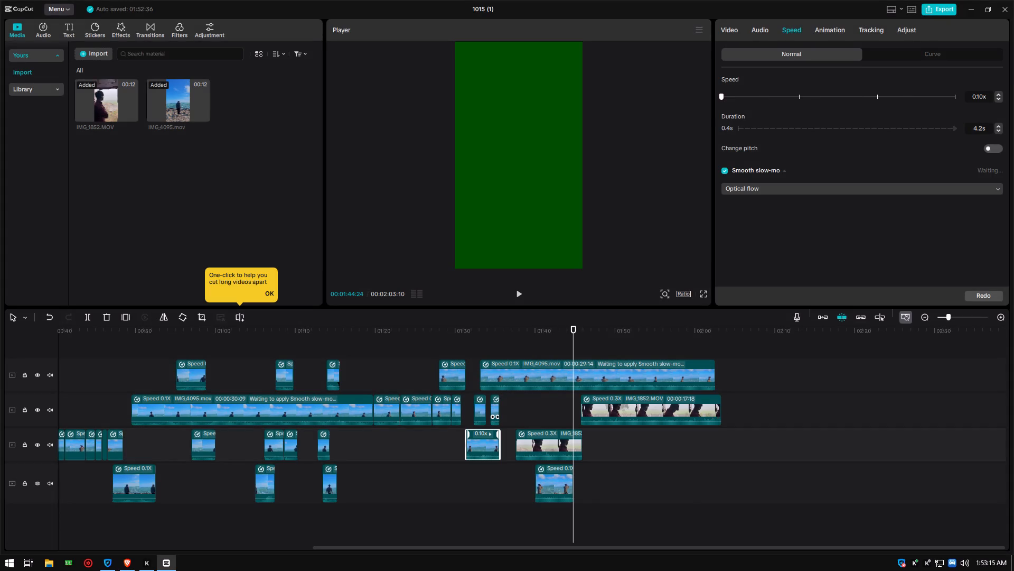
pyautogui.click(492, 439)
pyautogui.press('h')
# Move the 17.6 s IMG_1852.MOV segment to a new track directly below the top track, starting at about 00:01:35.
pyautogui.click(669, 408)
pyautogui.moveTo(669, 408); pyautogui.dragTo(585, 409)
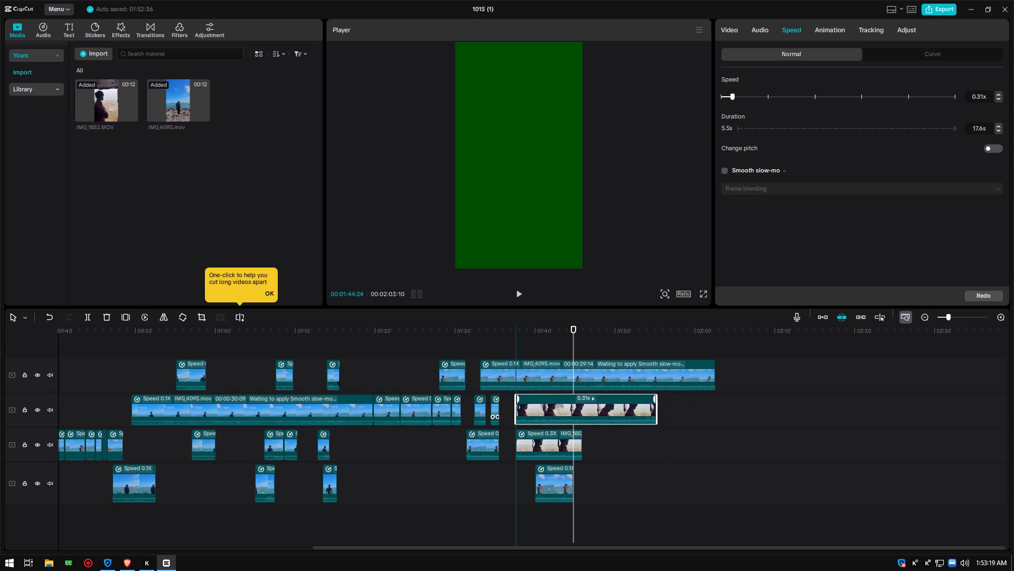
pyautogui.moveTo(585, 409); pyautogui.dragTo(584, 409)
pyautogui.click(648, 396)
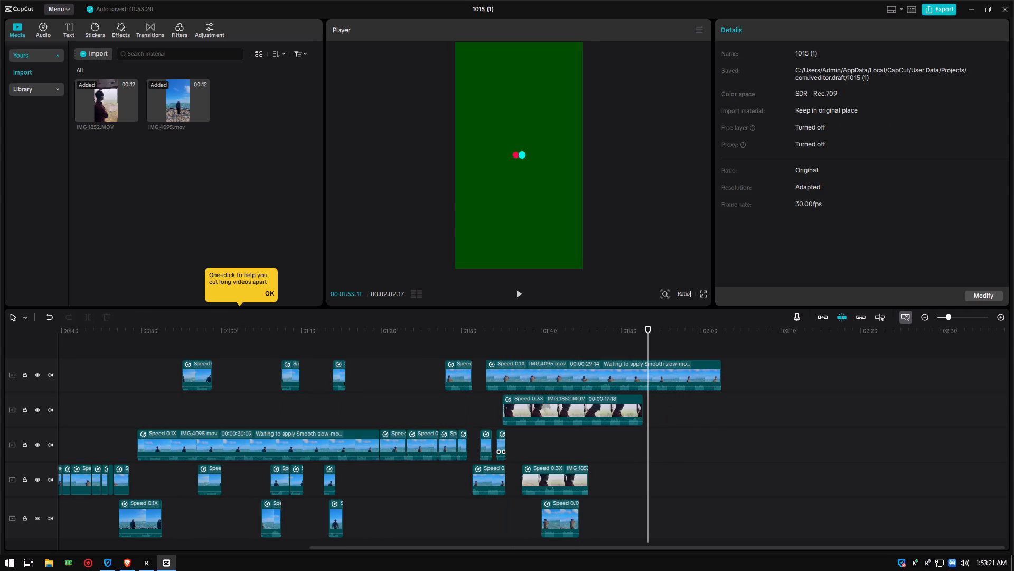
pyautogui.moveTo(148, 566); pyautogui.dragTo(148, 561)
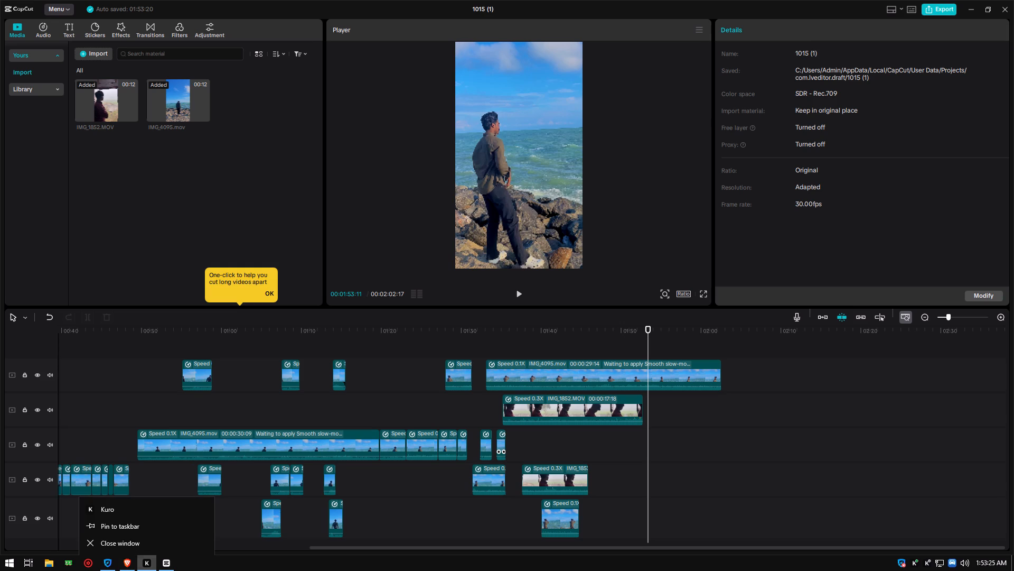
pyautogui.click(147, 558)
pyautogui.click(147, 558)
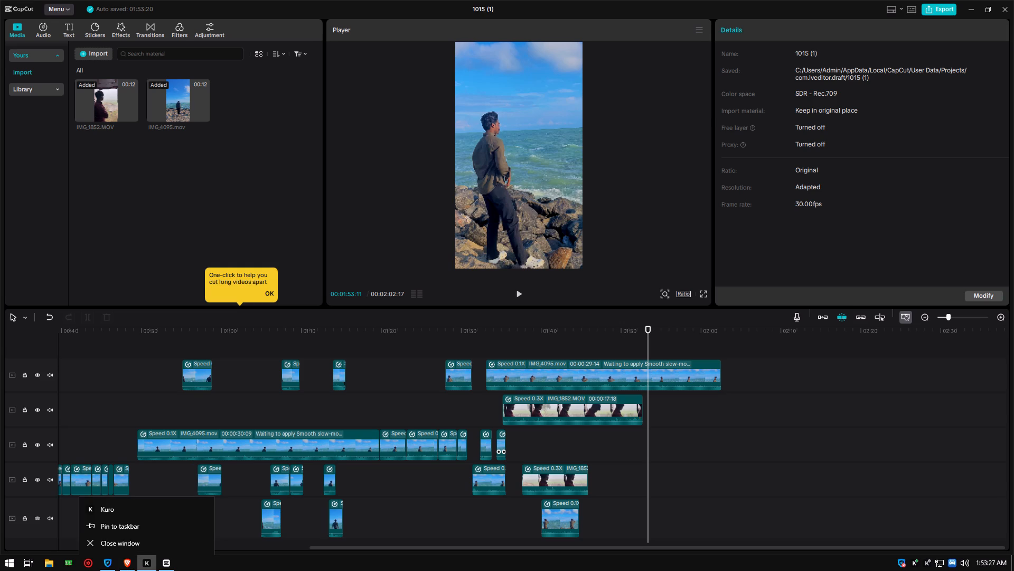